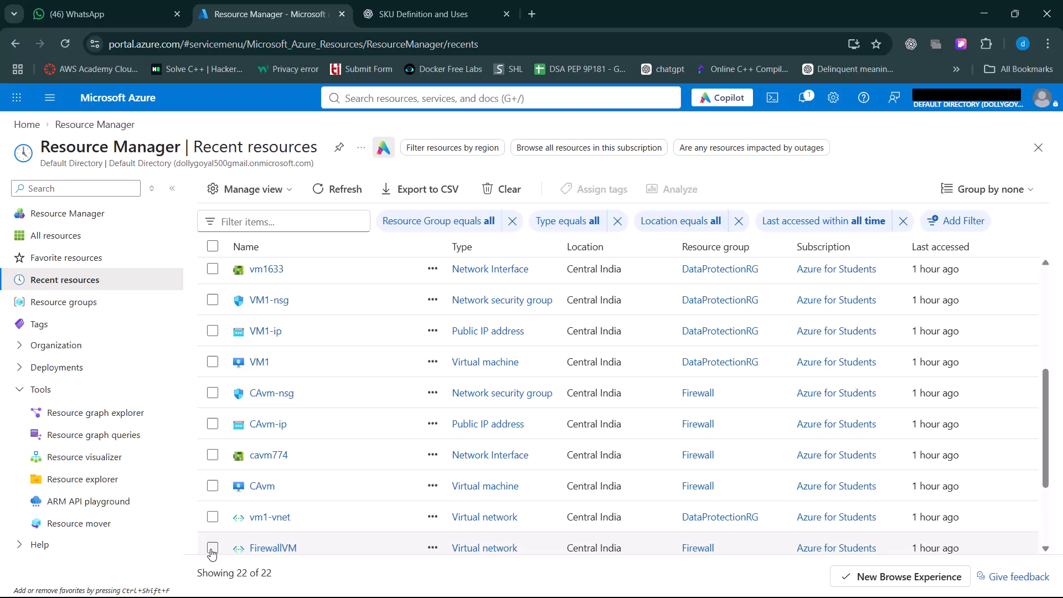
Select FirewallVM, vm1-vnet, CAvm, cavm774 and CAvm-ip in the recent resources list.
{"action": "left_click", "coordinate": [210, 549]}
{"action": "left_click", "coordinate": [215, 520]}
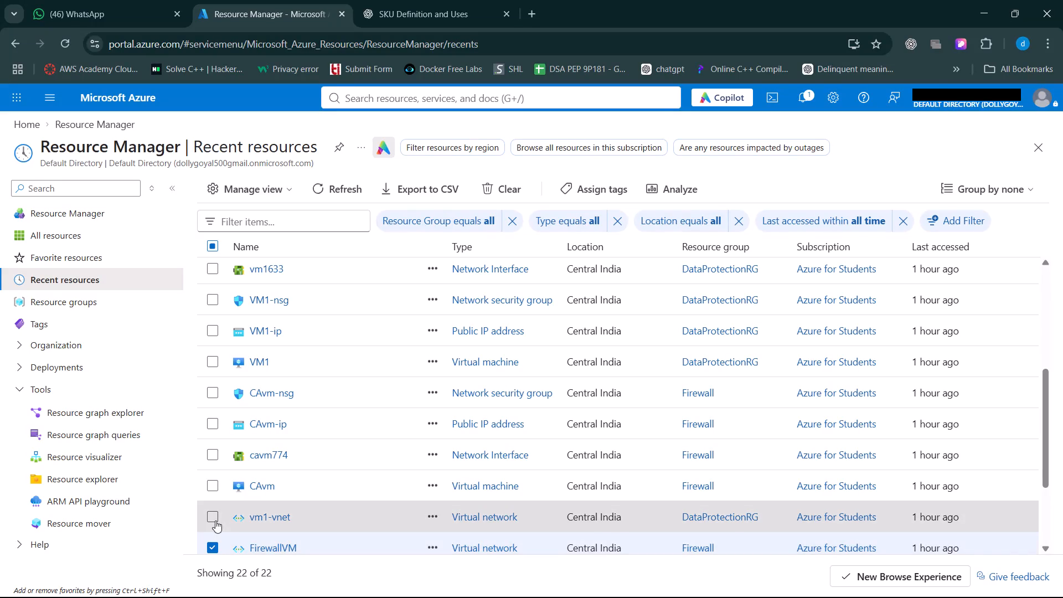
{"action": "left_click", "coordinate": [214, 477]}
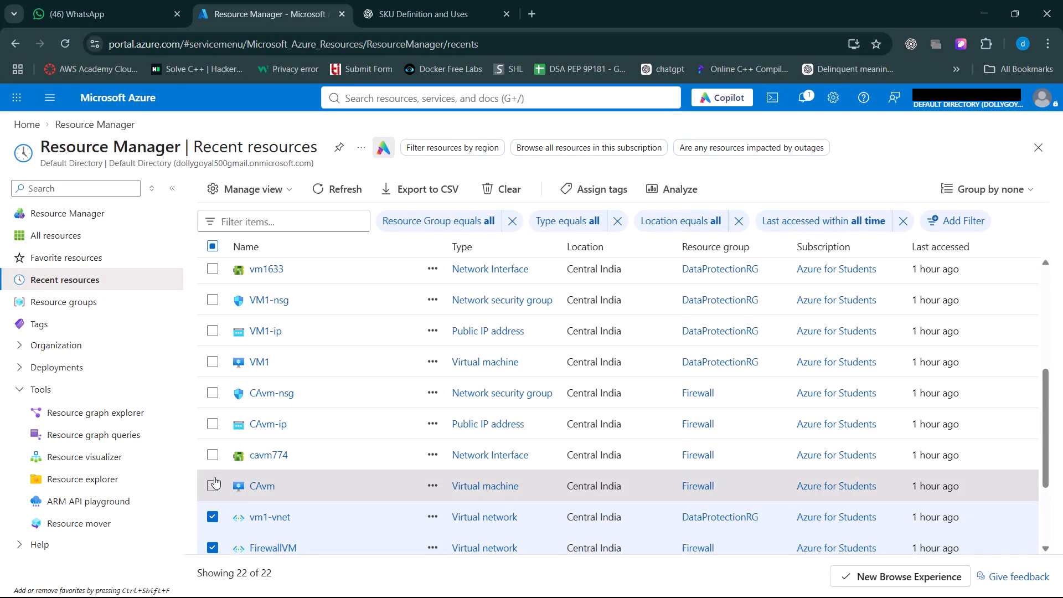
{"action": "left_click", "coordinate": [211, 451]}
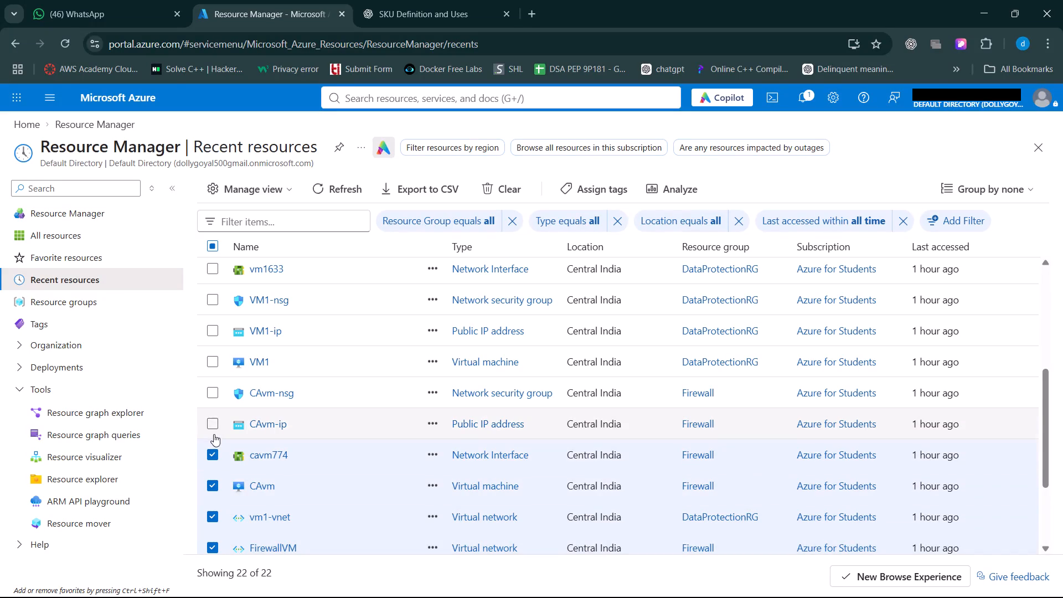
{"action": "left_click", "coordinate": [214, 425]}
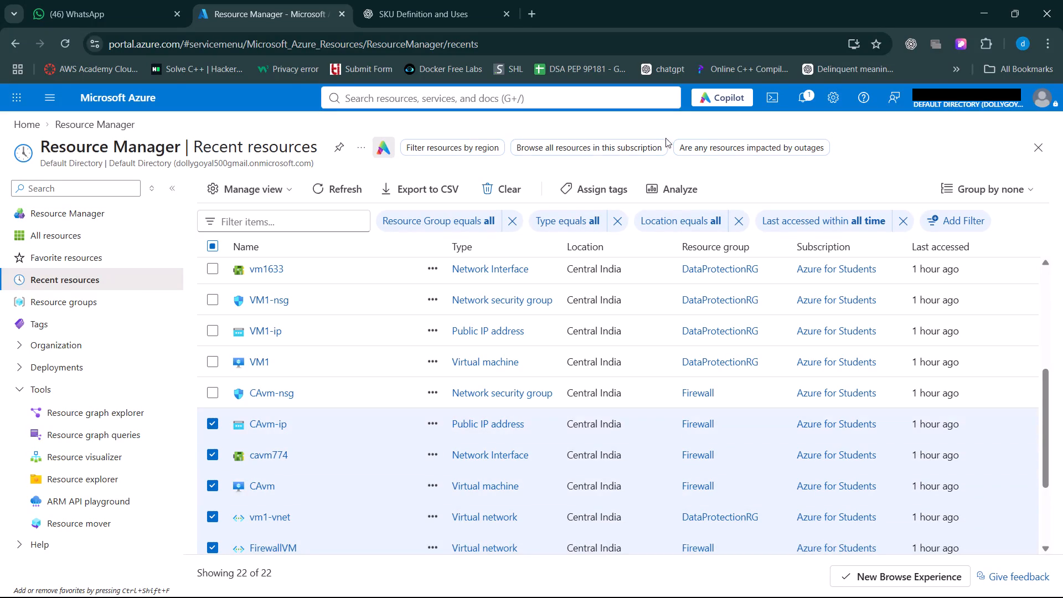
{"action": "left_click", "coordinate": [178, 379]}
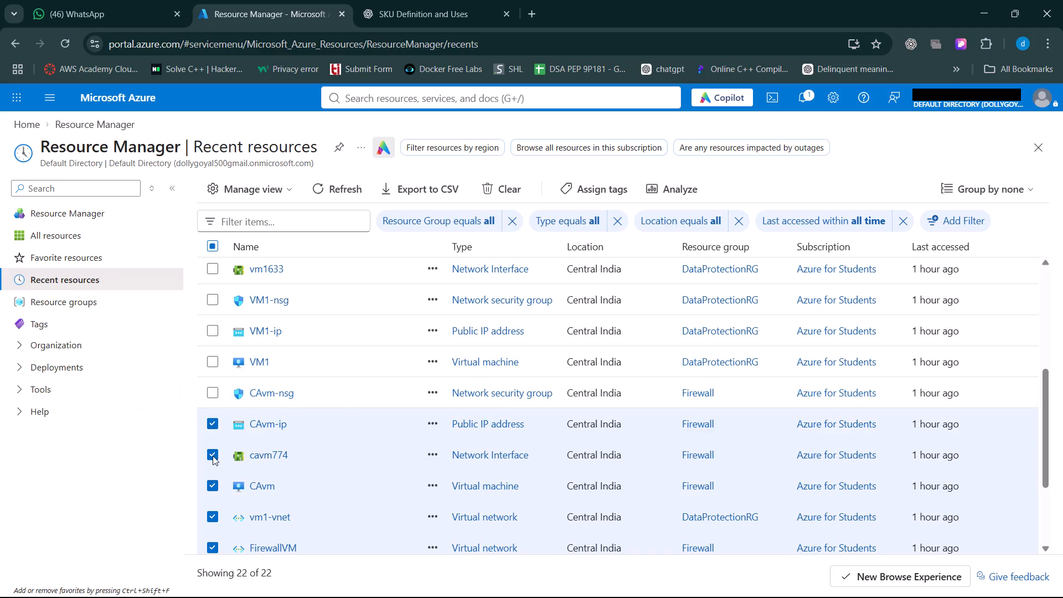
Open the FirewallVM virtual network to look through its settings, and return to the recent resources list.
{"action": "left_click", "coordinate": [254, 550]}
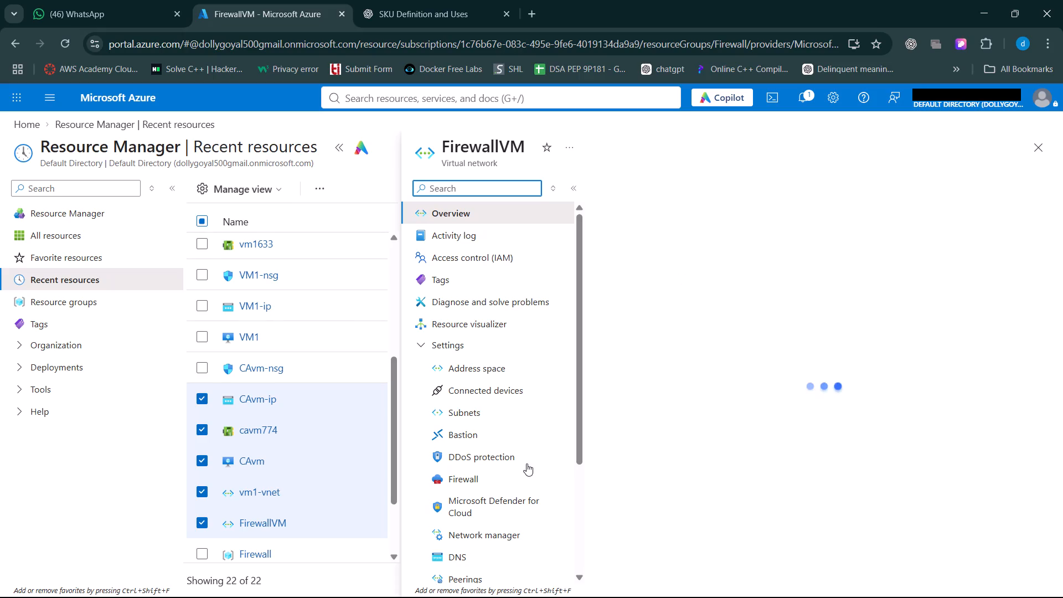
{"action": "scroll", "coordinate": [512, 497], "scroll_direction": "down", "scroll_amount": 3}
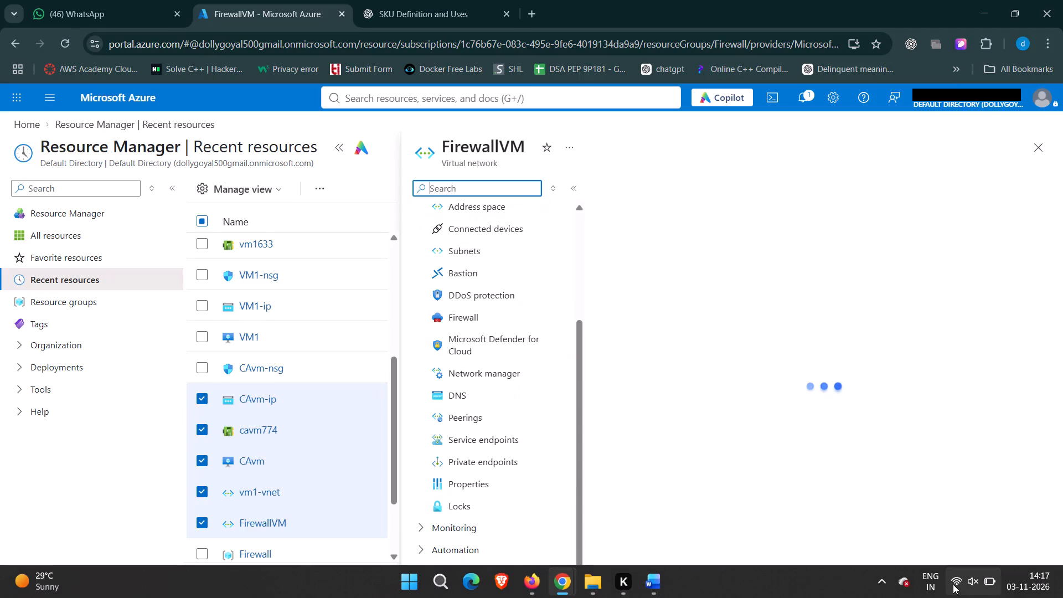
{"action": "left_click", "coordinate": [1044, 147]}
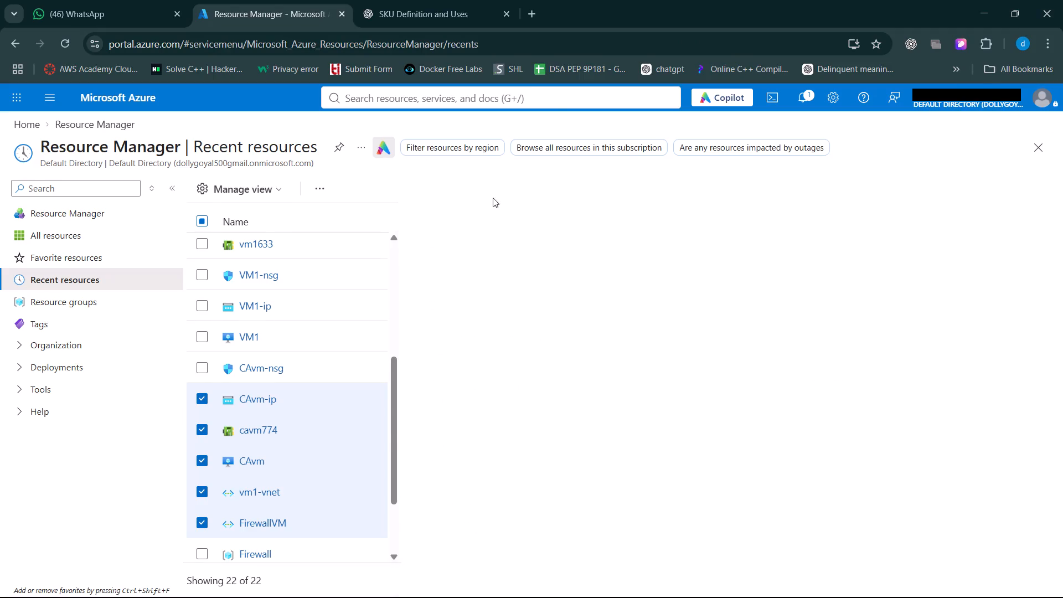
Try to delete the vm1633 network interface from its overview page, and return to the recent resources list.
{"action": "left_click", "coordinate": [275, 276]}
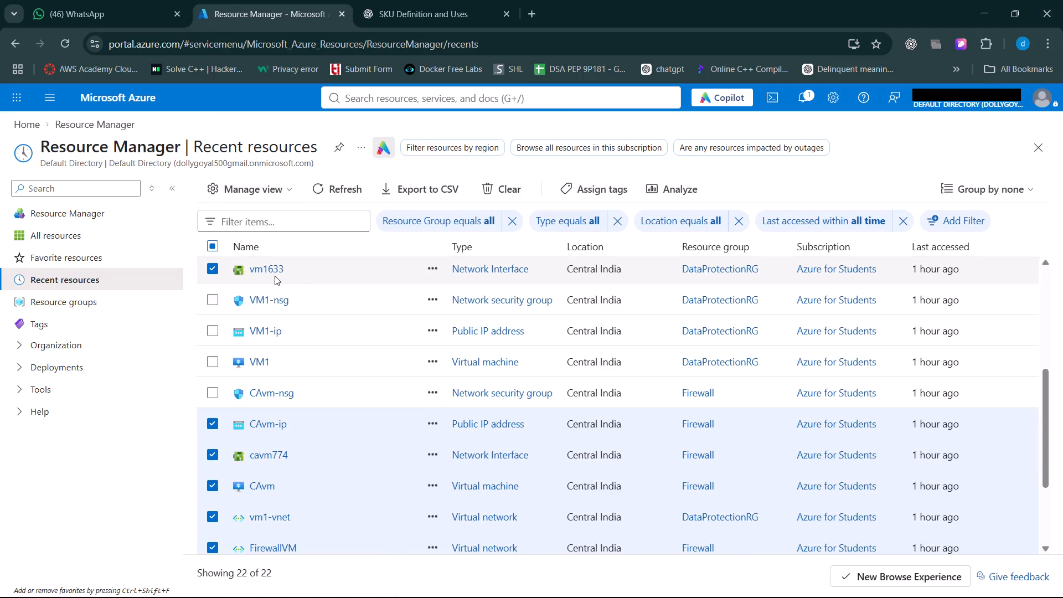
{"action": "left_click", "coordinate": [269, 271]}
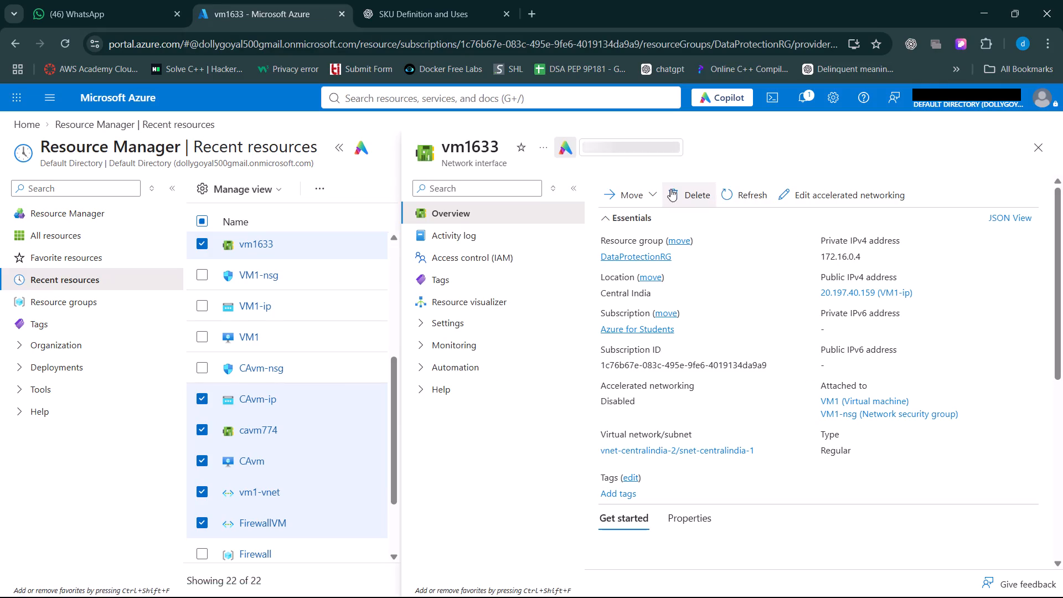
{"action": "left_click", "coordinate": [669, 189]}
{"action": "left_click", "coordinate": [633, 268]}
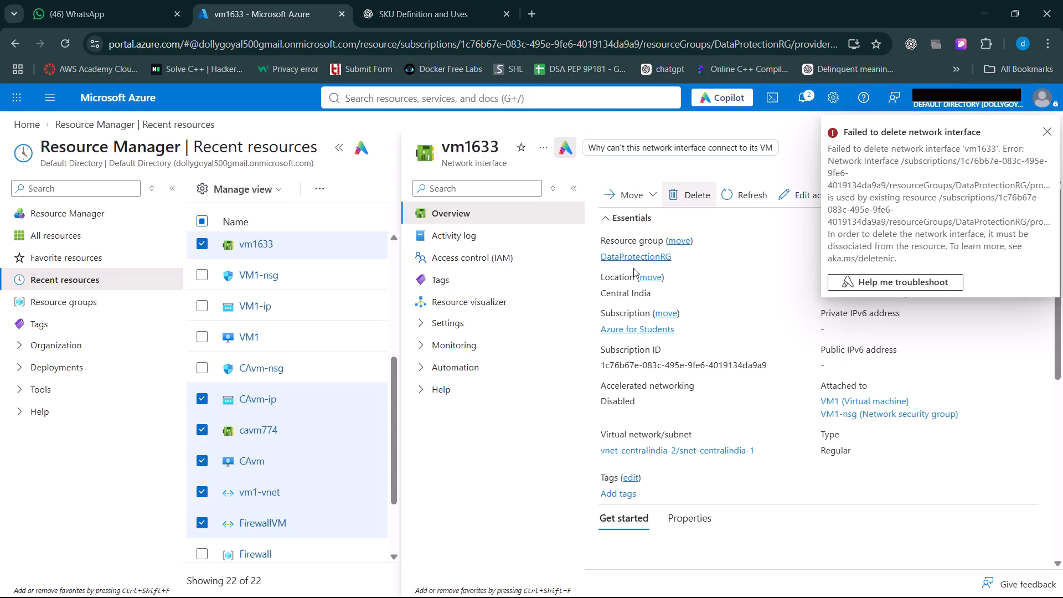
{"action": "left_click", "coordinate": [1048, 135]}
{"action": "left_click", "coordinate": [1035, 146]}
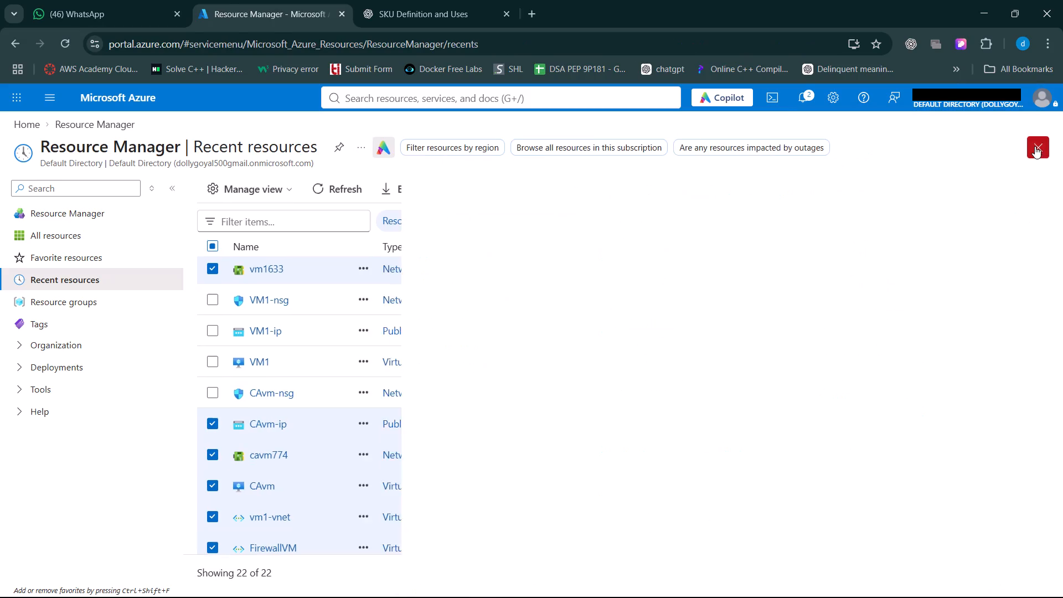
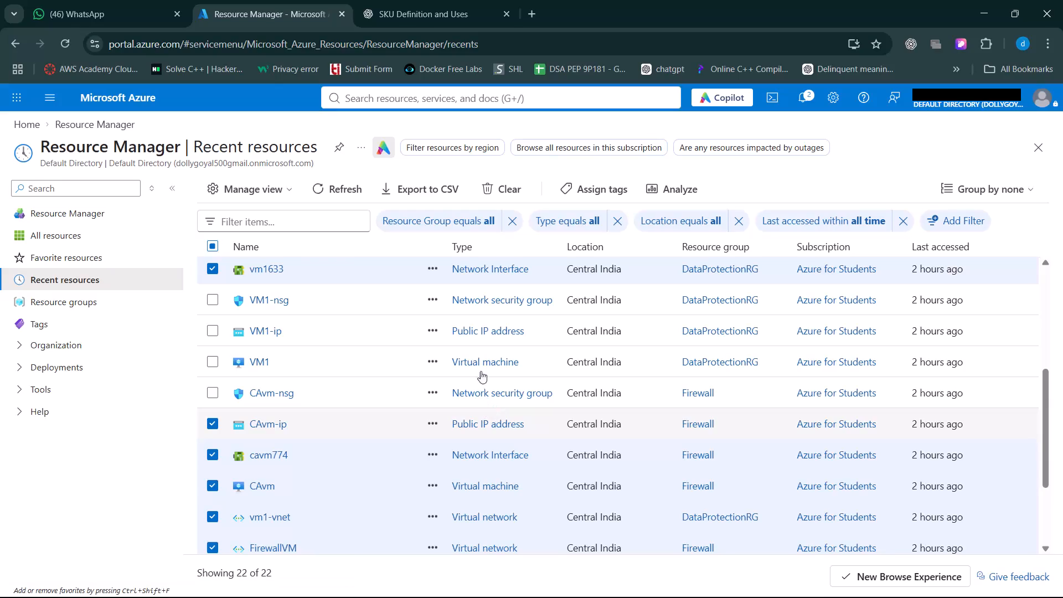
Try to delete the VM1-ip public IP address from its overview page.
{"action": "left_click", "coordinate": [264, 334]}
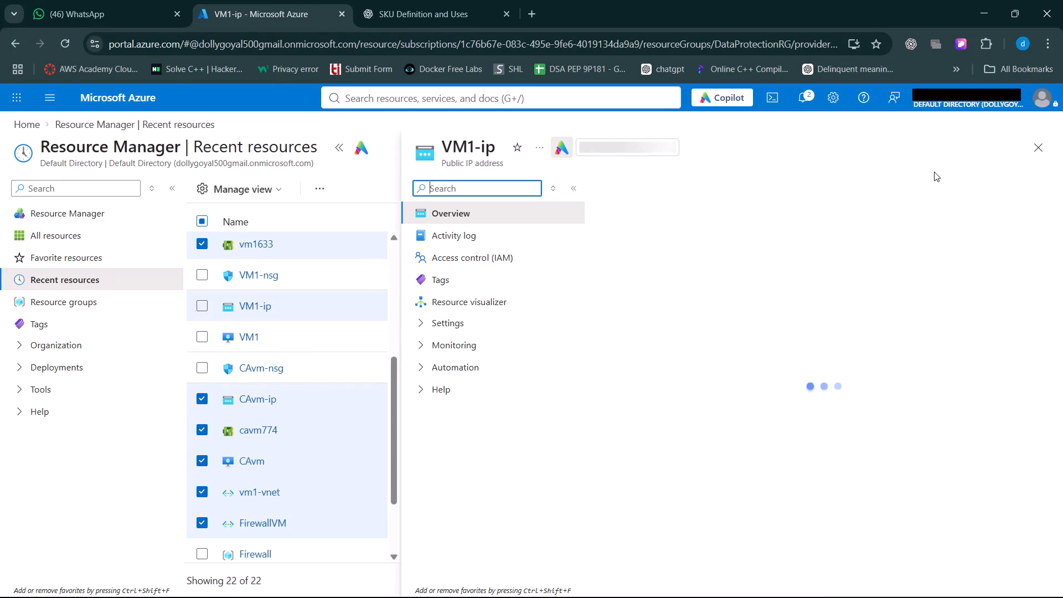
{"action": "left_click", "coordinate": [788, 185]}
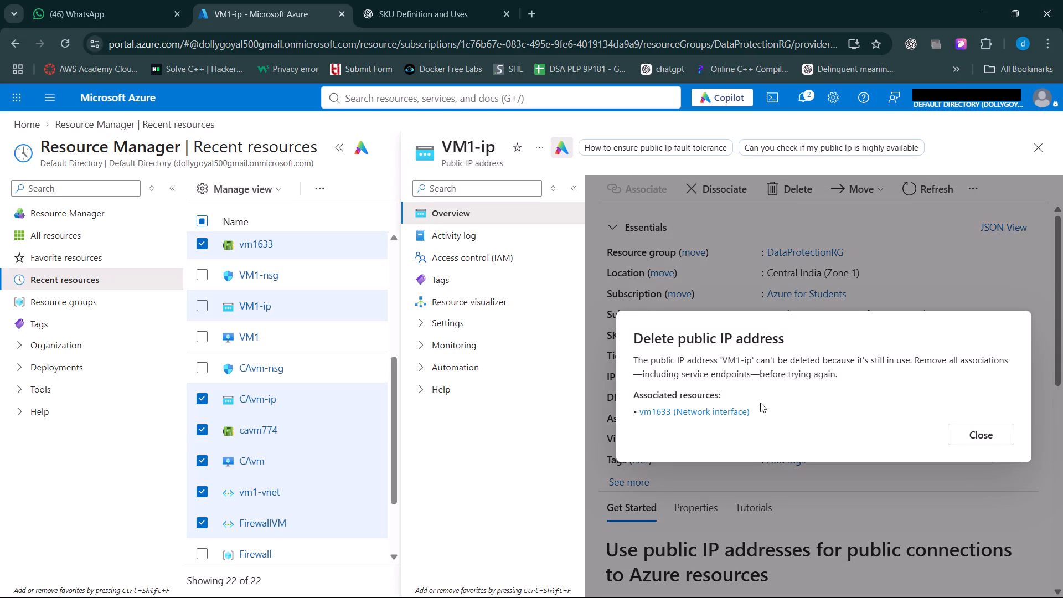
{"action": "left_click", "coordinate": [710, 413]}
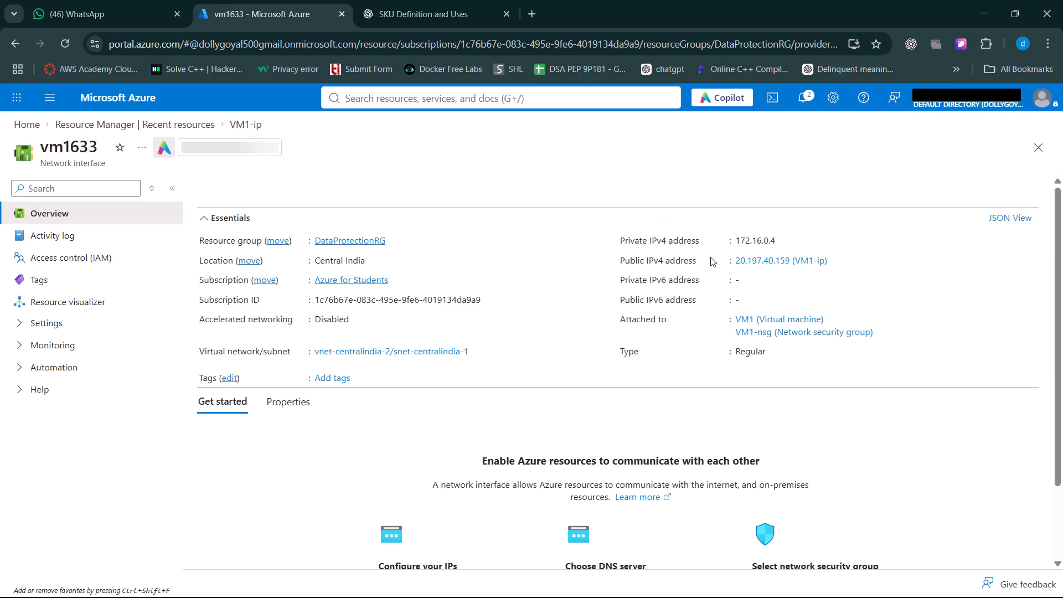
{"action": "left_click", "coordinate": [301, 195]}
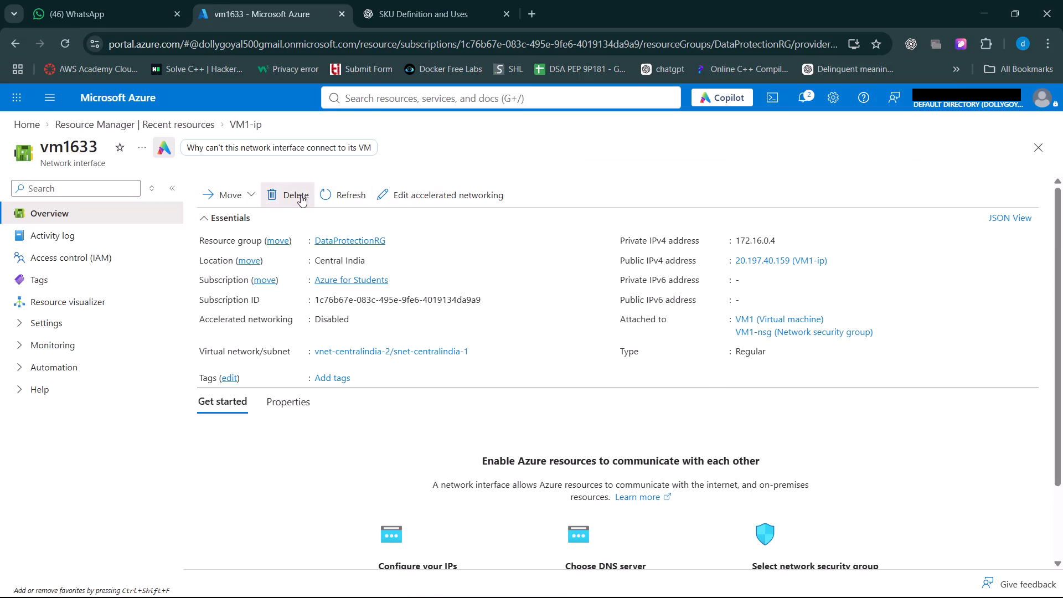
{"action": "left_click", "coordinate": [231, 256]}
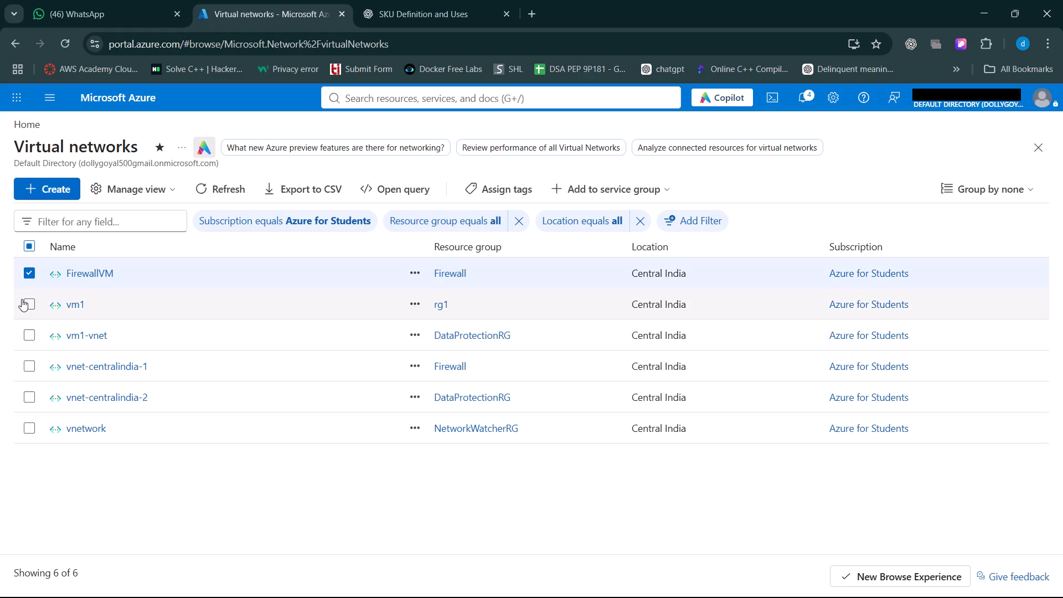
{"action": "left_click", "coordinate": [25, 301]}
{"action": "left_click", "coordinate": [170, 182]}
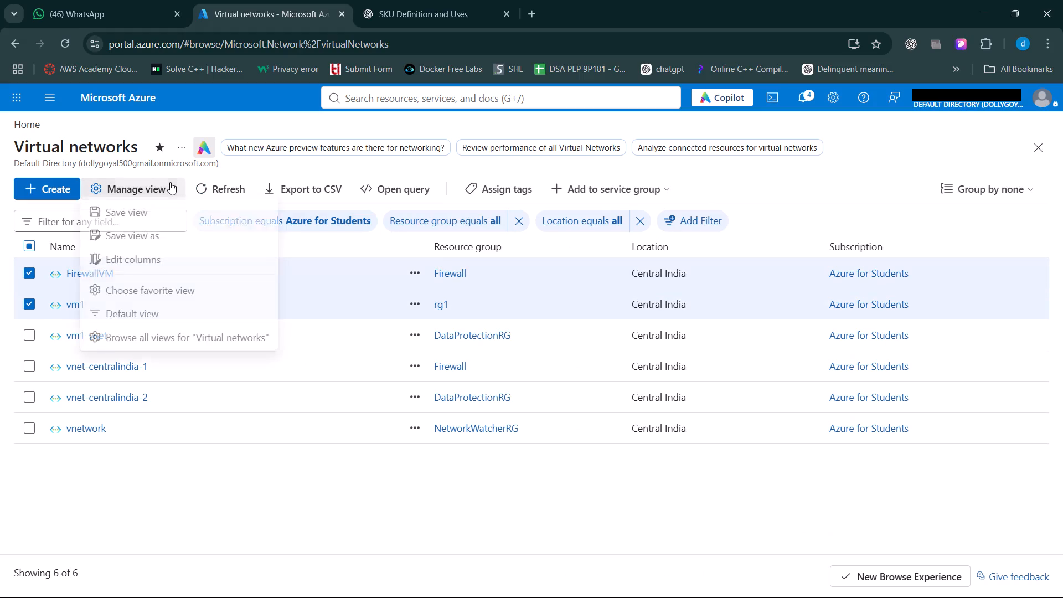
{"action": "left_click", "coordinate": [170, 182]}
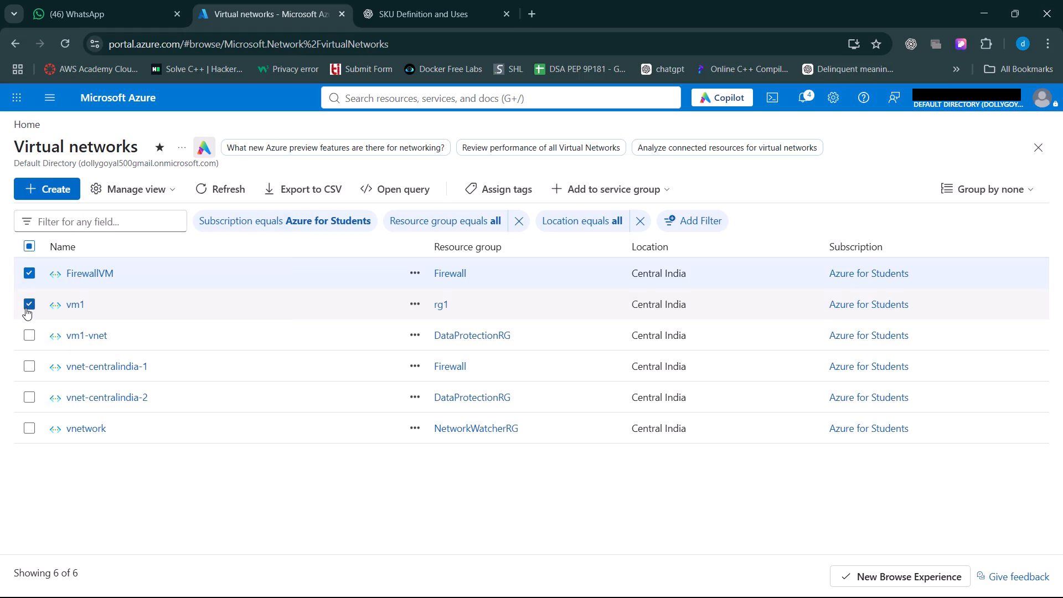
{"action": "left_click", "coordinate": [25, 308]}
{"action": "left_click", "coordinate": [79, 276]}
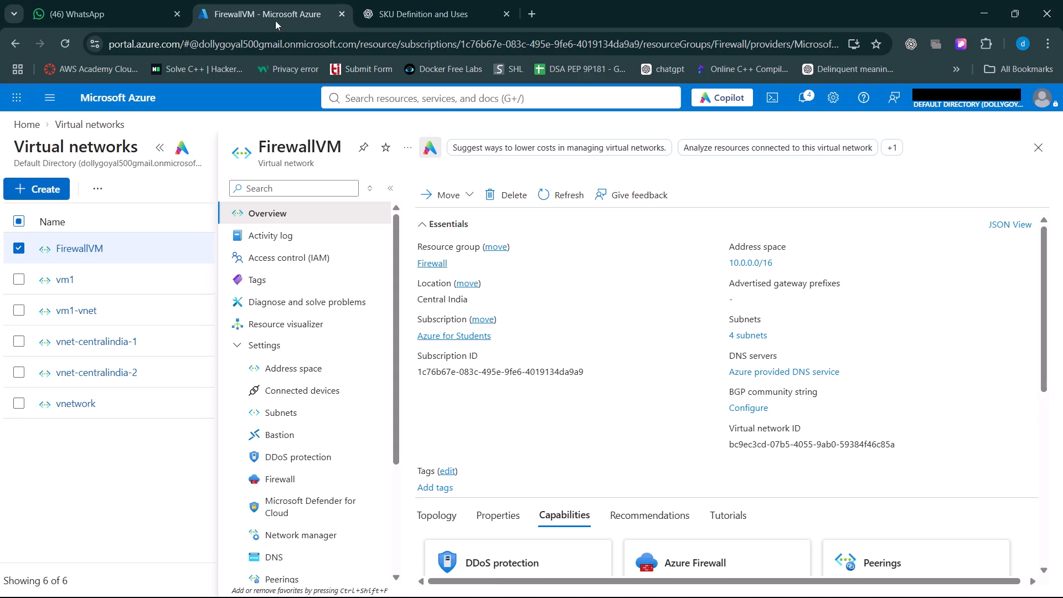
{"action": "left_click", "coordinate": [501, 189]}
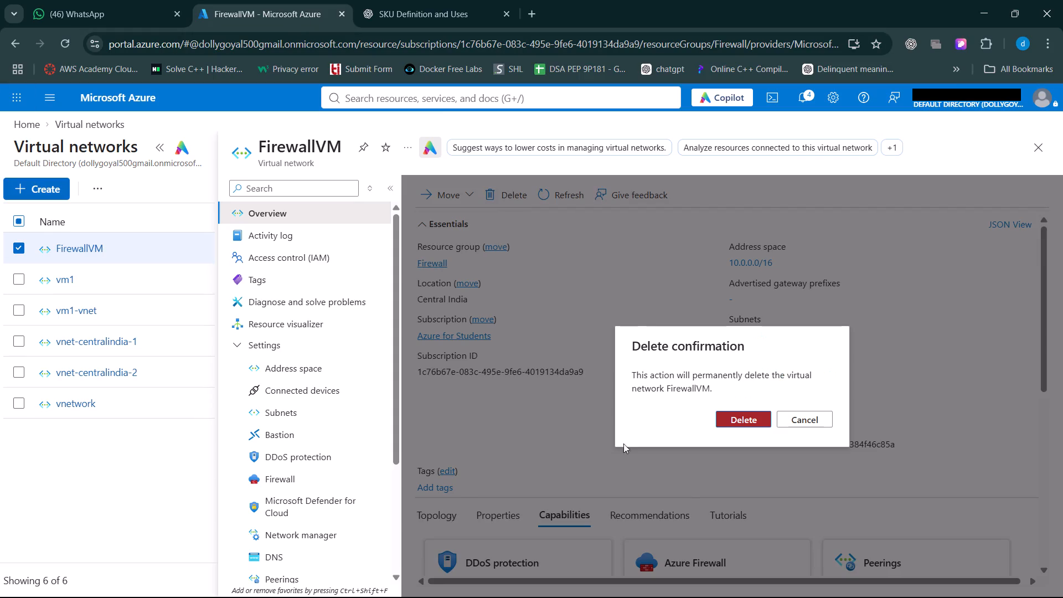
{"action": "left_click", "coordinate": [756, 420]}
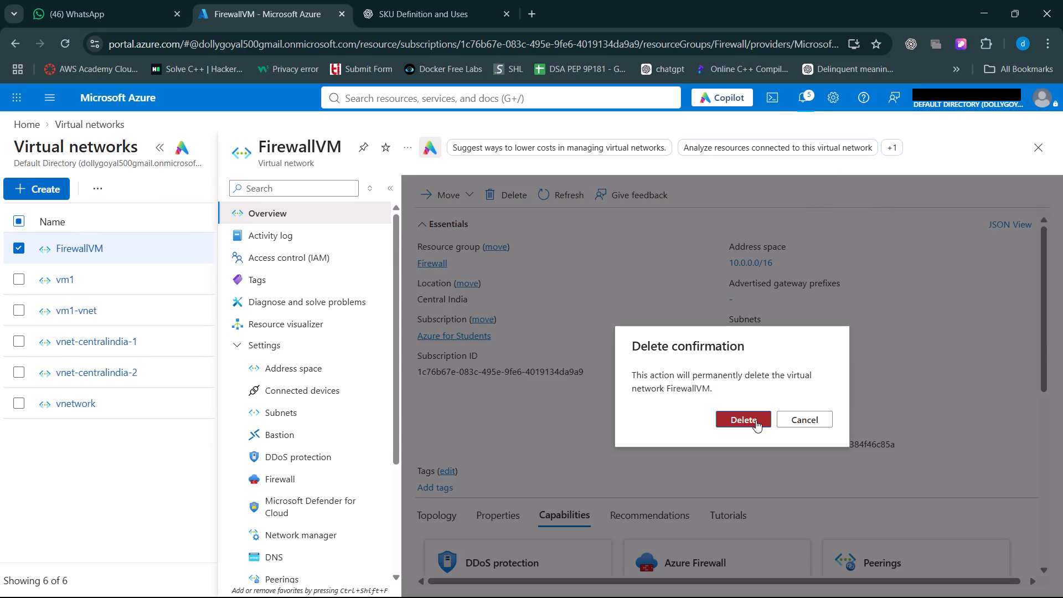
{"action": "left_click", "coordinate": [756, 420]}
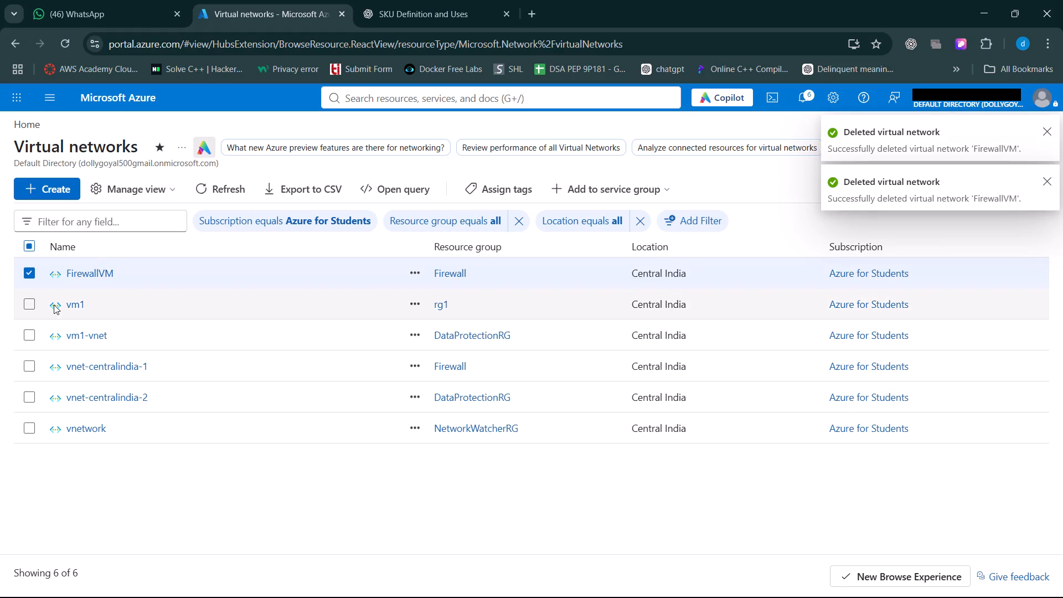
Try to delete the vm1 virtual network in rg1, and view its connected devices.
{"action": "left_click", "coordinate": [73, 307]}
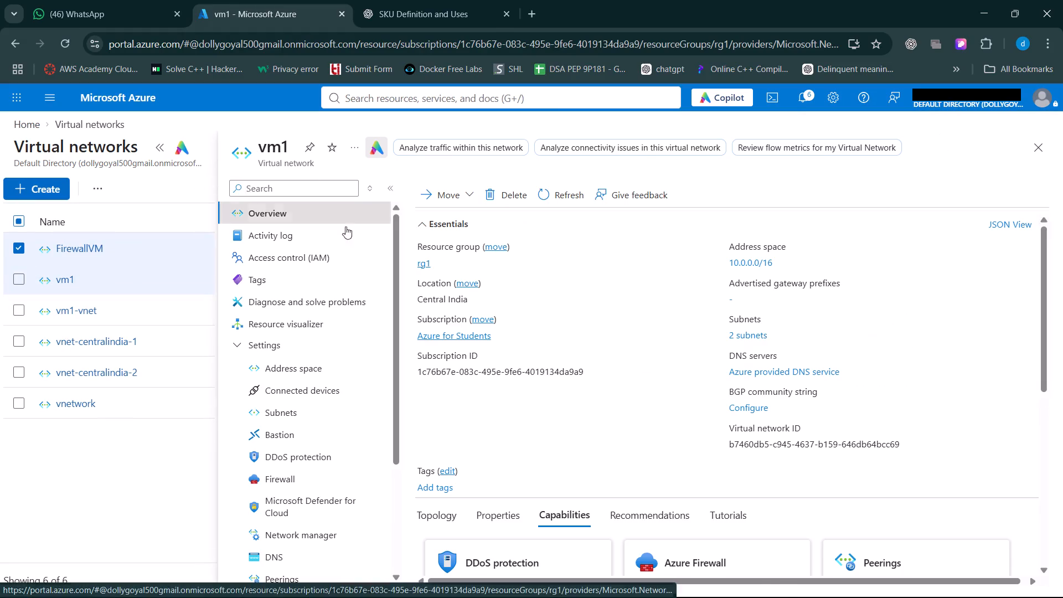
{"action": "left_click", "coordinate": [484, 192]}
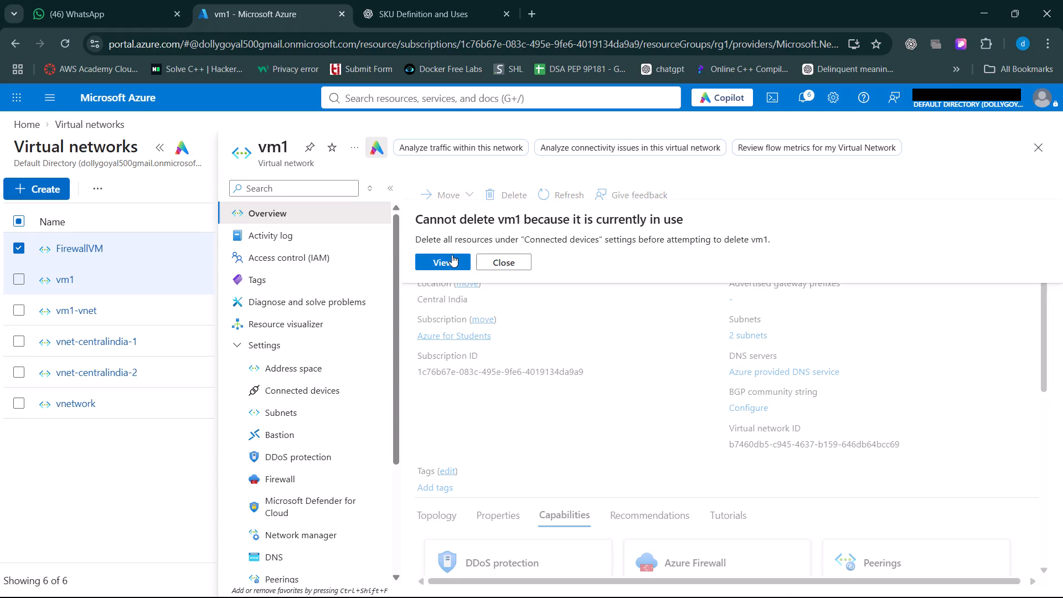
{"action": "left_click", "coordinate": [452, 255]}
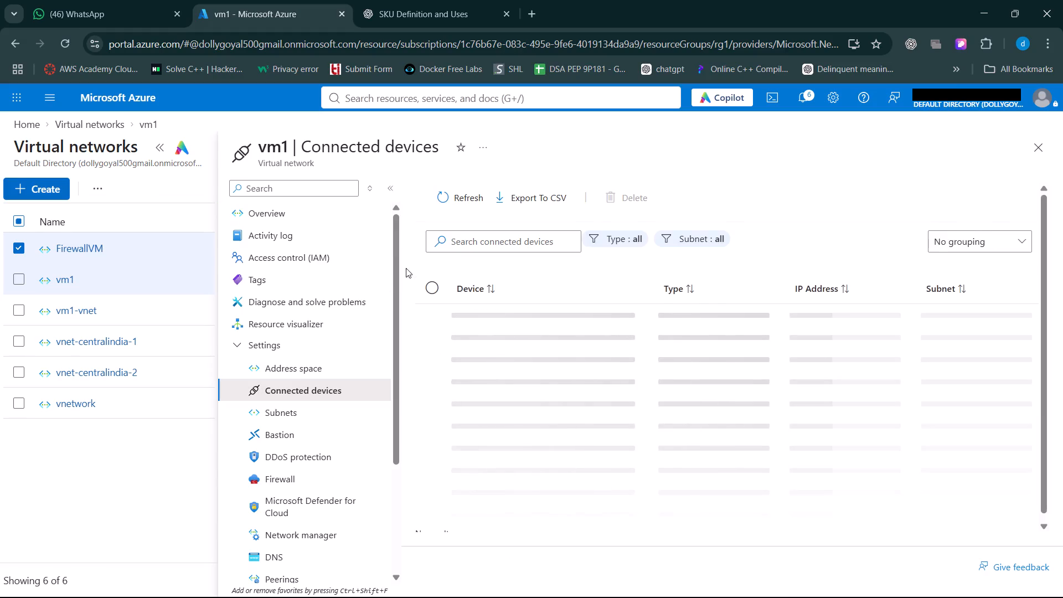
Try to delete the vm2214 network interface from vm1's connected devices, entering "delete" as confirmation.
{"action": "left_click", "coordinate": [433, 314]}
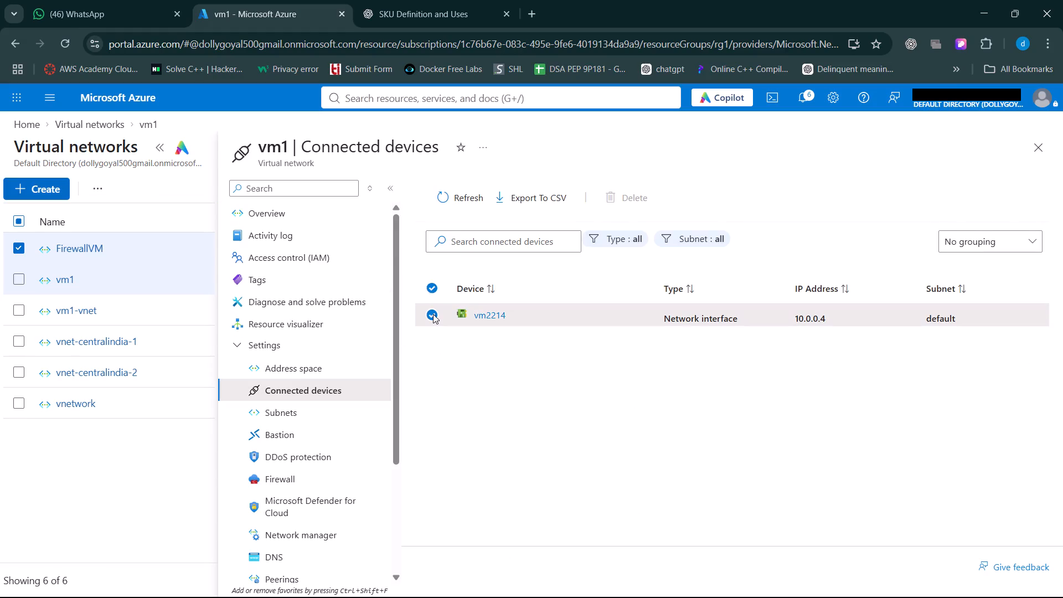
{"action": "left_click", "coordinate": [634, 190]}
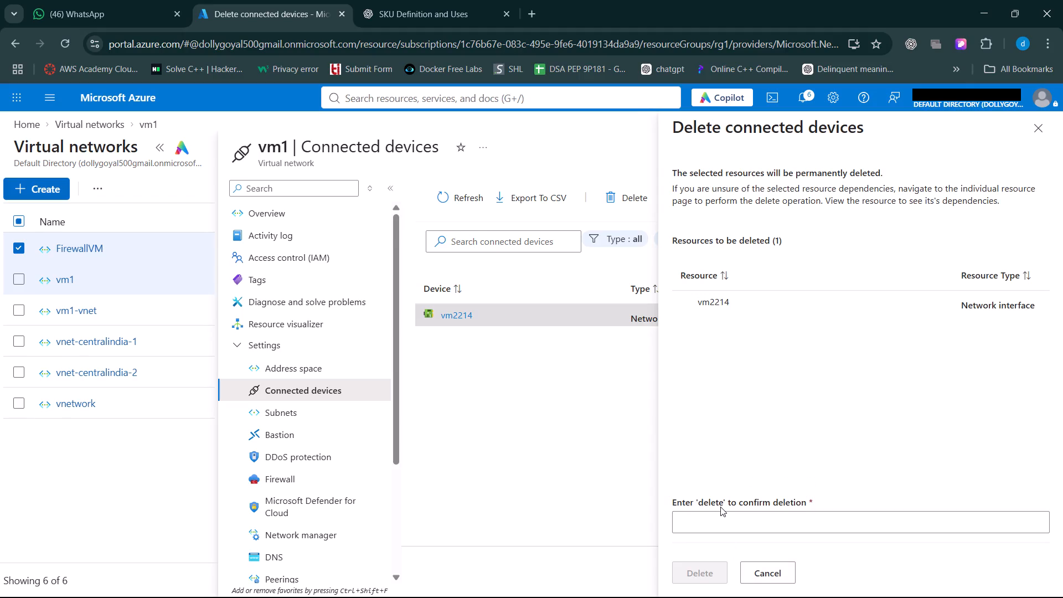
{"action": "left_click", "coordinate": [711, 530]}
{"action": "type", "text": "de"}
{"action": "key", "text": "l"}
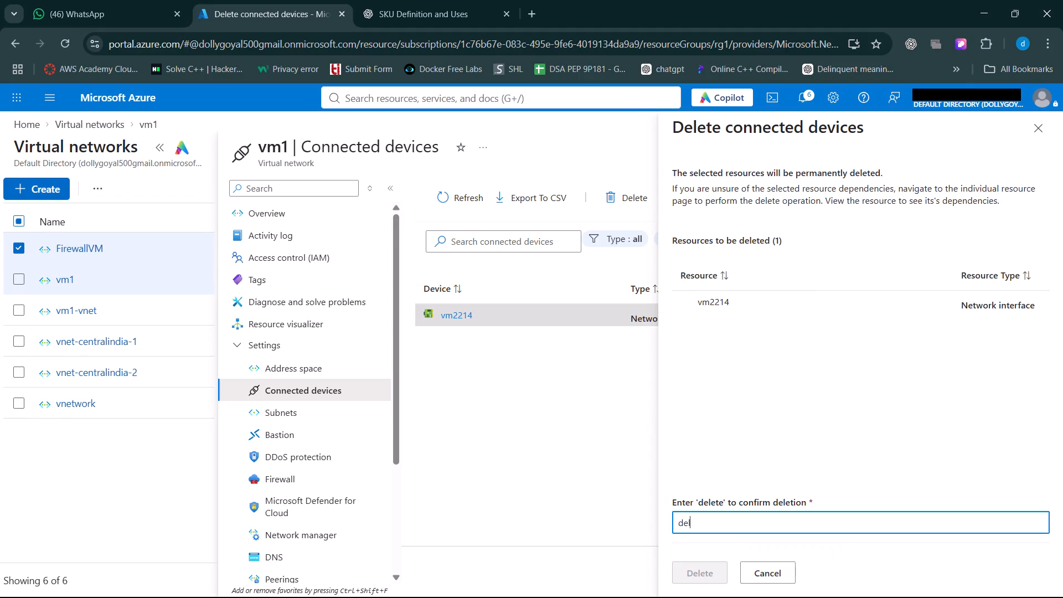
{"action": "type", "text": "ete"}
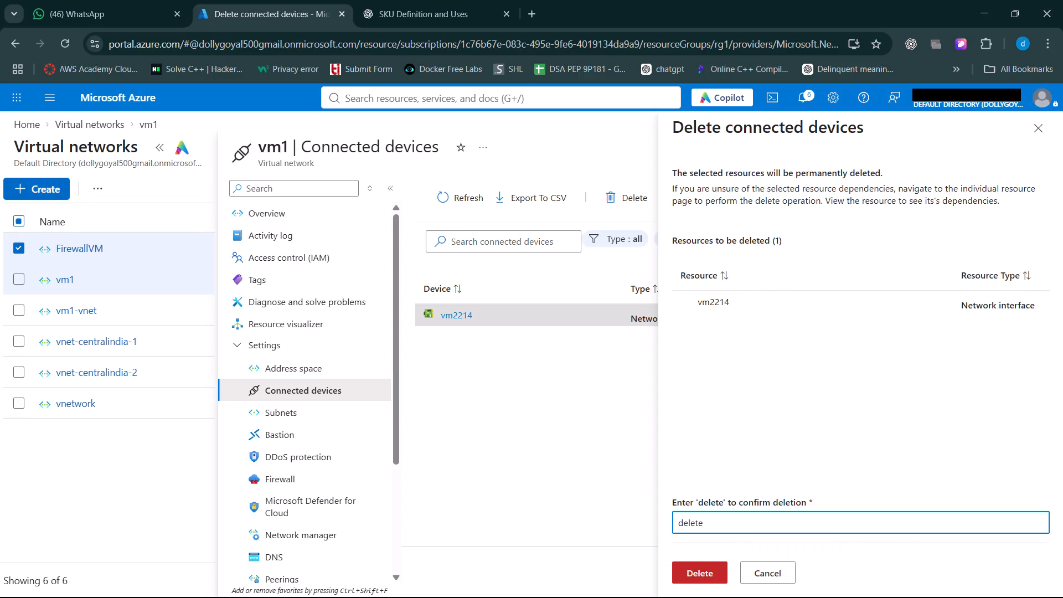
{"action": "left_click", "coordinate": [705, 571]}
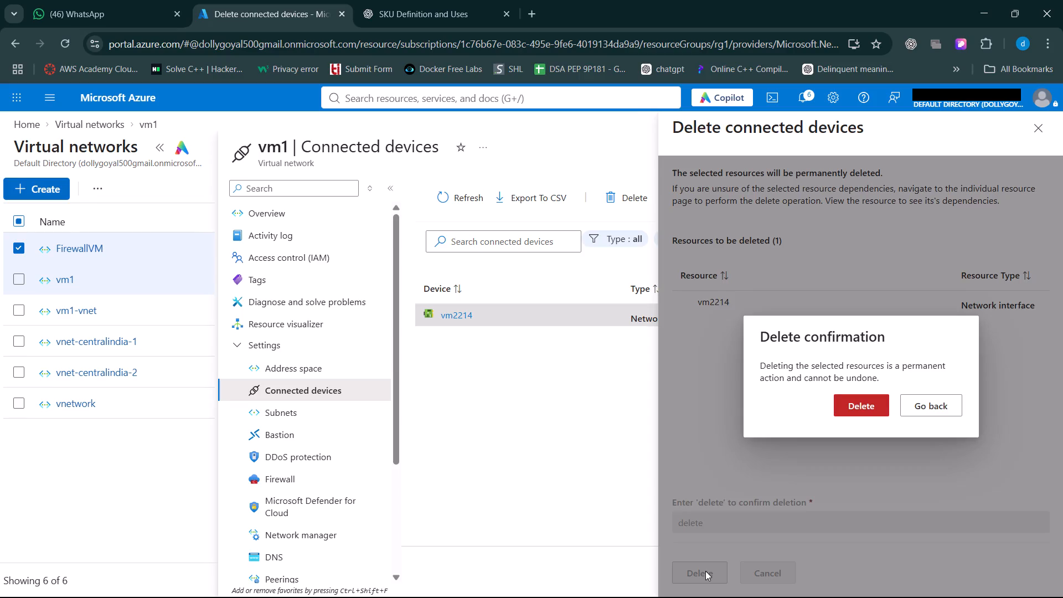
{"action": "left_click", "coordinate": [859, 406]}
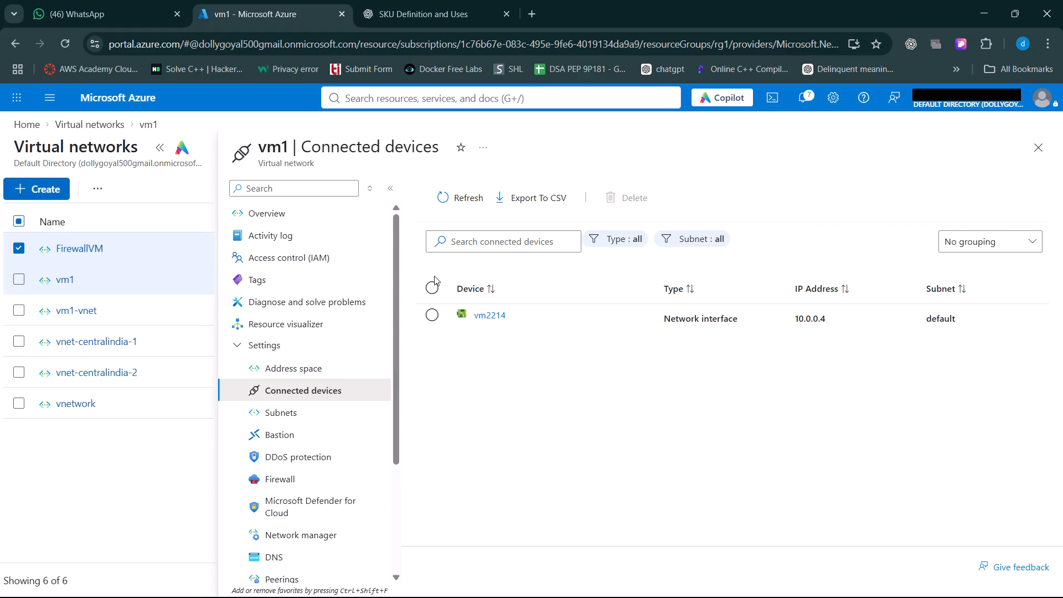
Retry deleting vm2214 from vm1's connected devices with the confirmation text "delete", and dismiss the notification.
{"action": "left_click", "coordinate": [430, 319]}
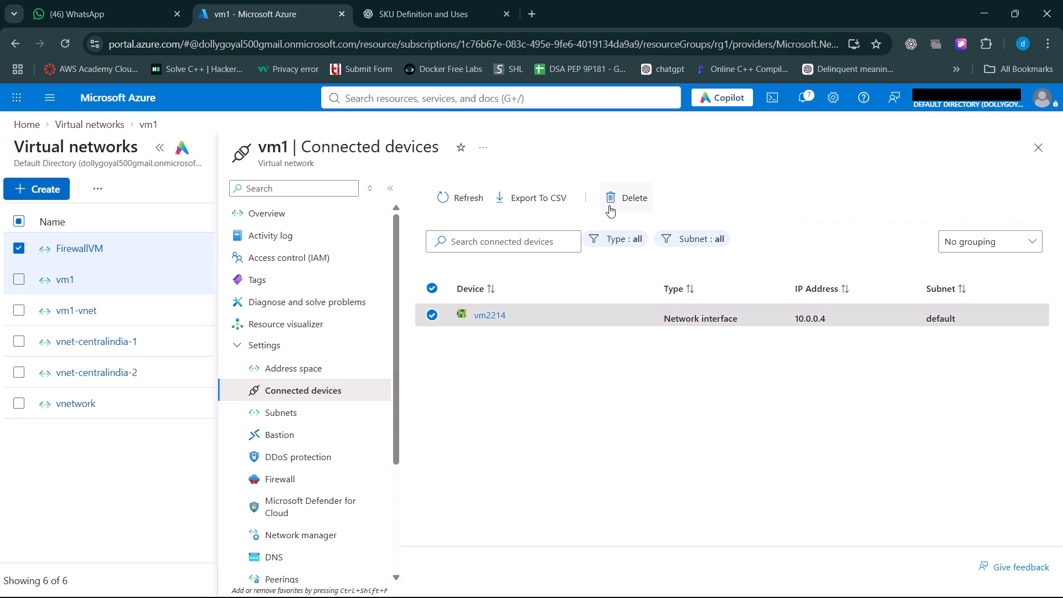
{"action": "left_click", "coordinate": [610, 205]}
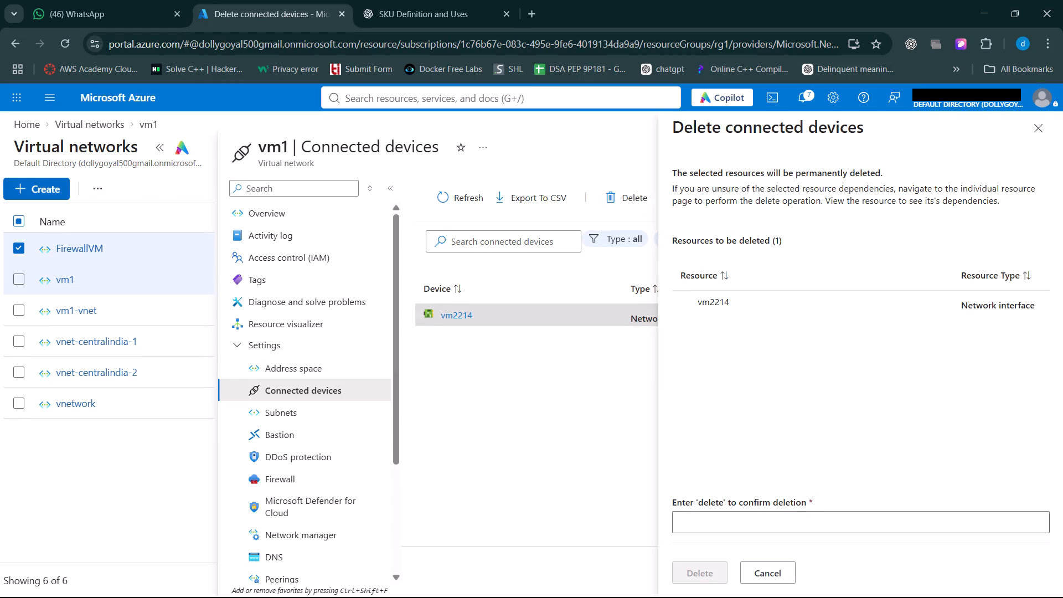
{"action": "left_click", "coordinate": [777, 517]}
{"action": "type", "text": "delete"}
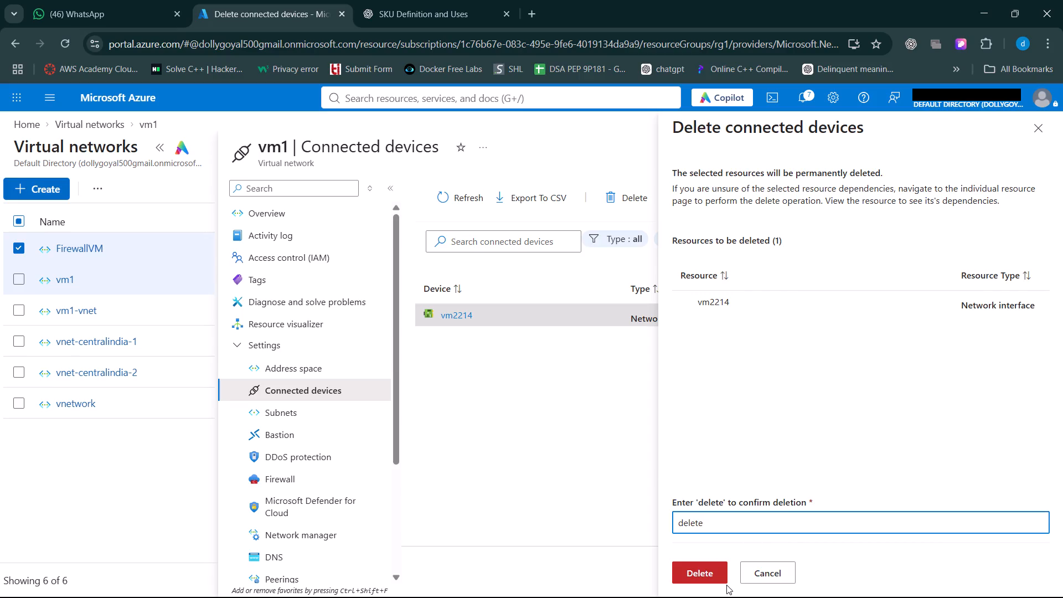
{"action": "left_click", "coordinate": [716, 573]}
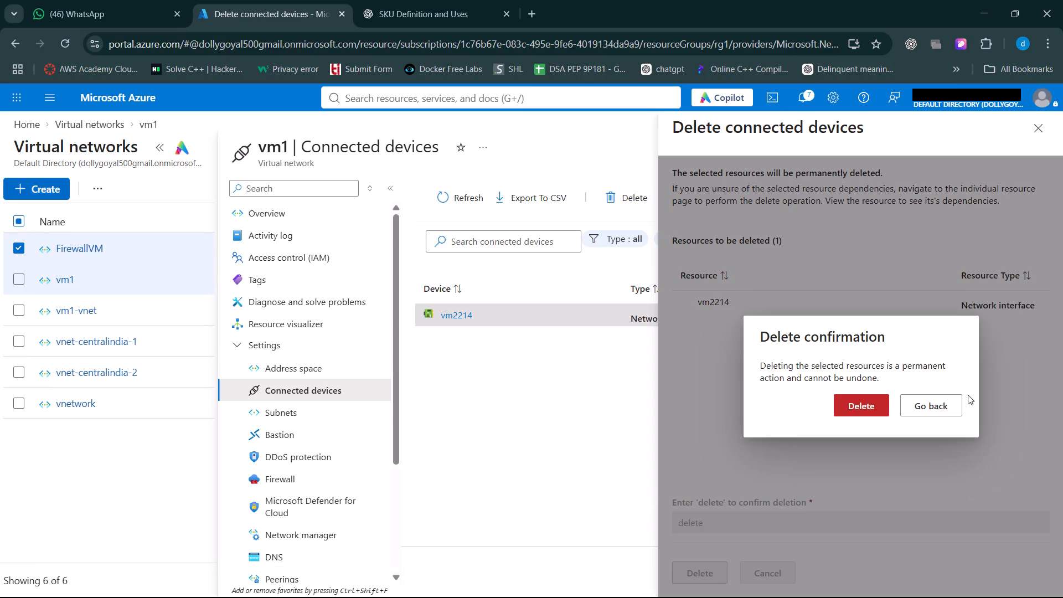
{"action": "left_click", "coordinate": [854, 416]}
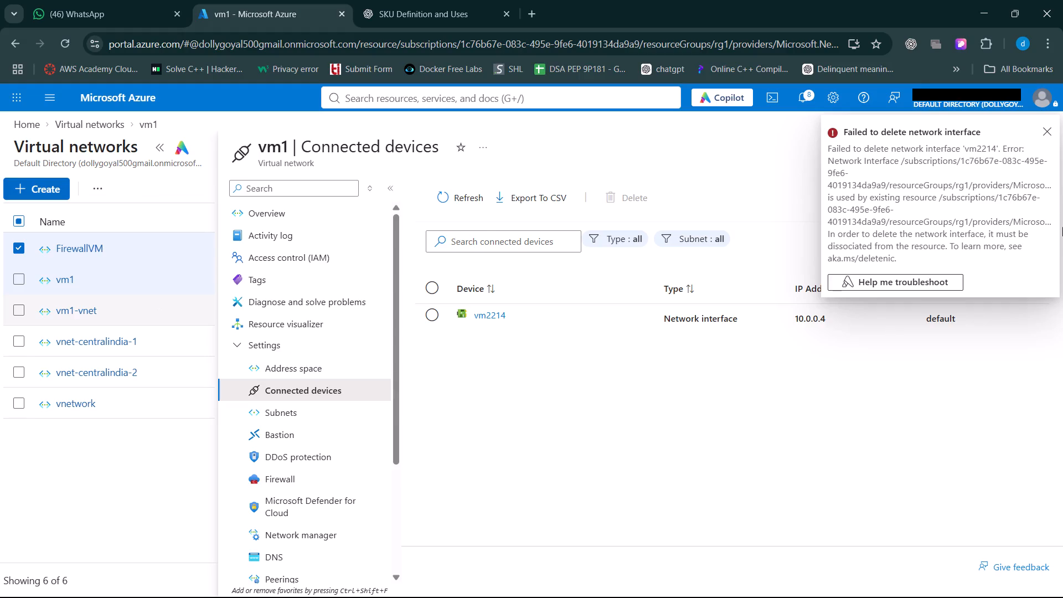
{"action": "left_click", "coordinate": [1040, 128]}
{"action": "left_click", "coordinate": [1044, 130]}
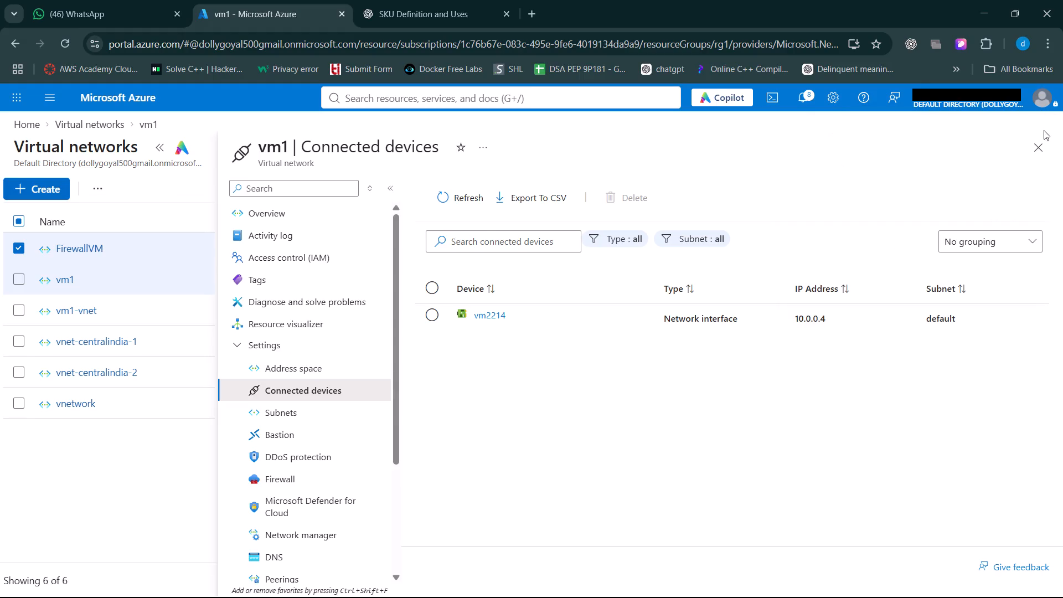
Return from vm1's connected devices to the virtual networks list and add vnet-centralindia-1 to the selection.
{"action": "left_click", "coordinate": [1039, 141]}
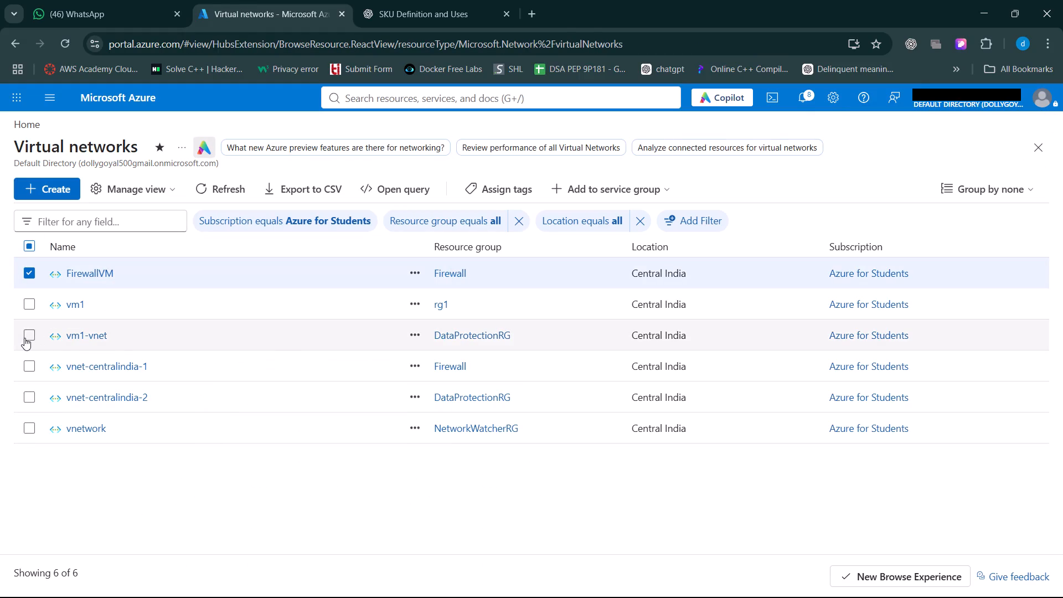
{"action": "left_click", "coordinate": [20, 368]}
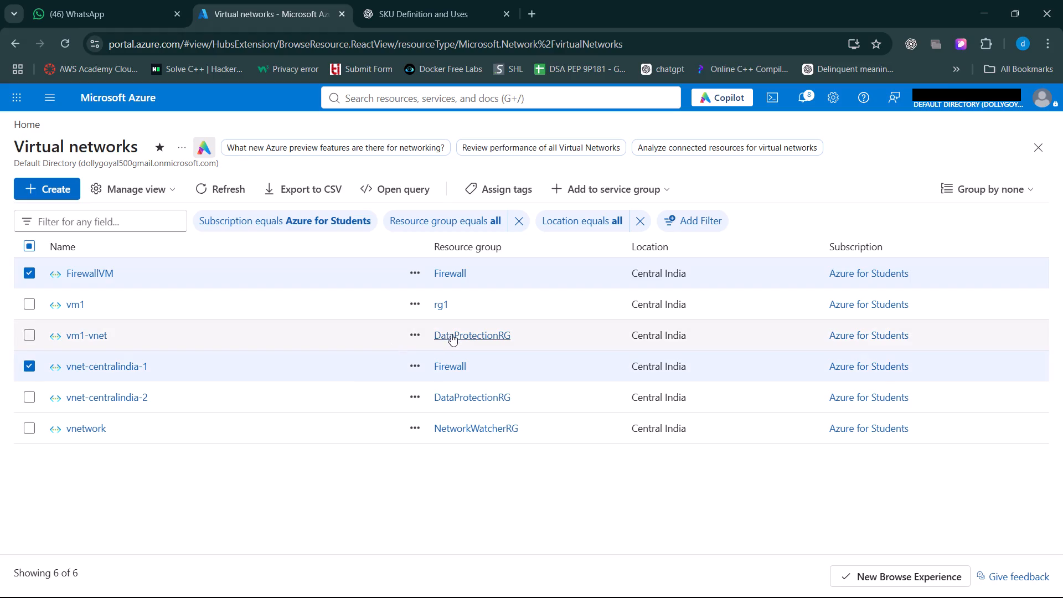
In the DataProtectionRG resource group, select VM1, VM1-ip, VM1-nsg and vm1-vnet, and delete the whole resource group, entering "DataProtectionRG" as confirmation.
{"action": "left_click", "coordinate": [452, 334]}
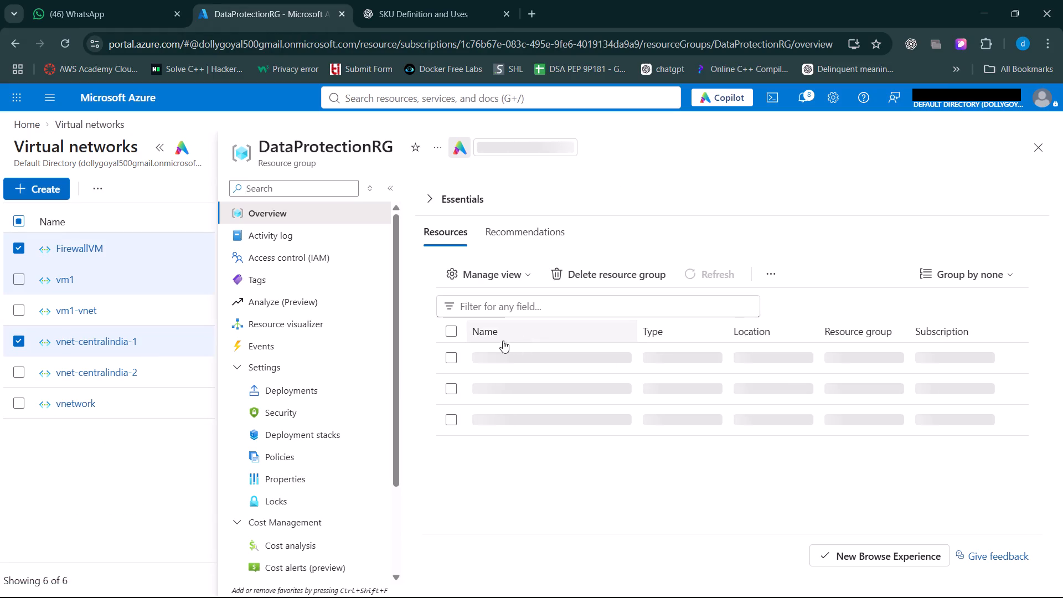
{"action": "left_click", "coordinate": [584, 286]}
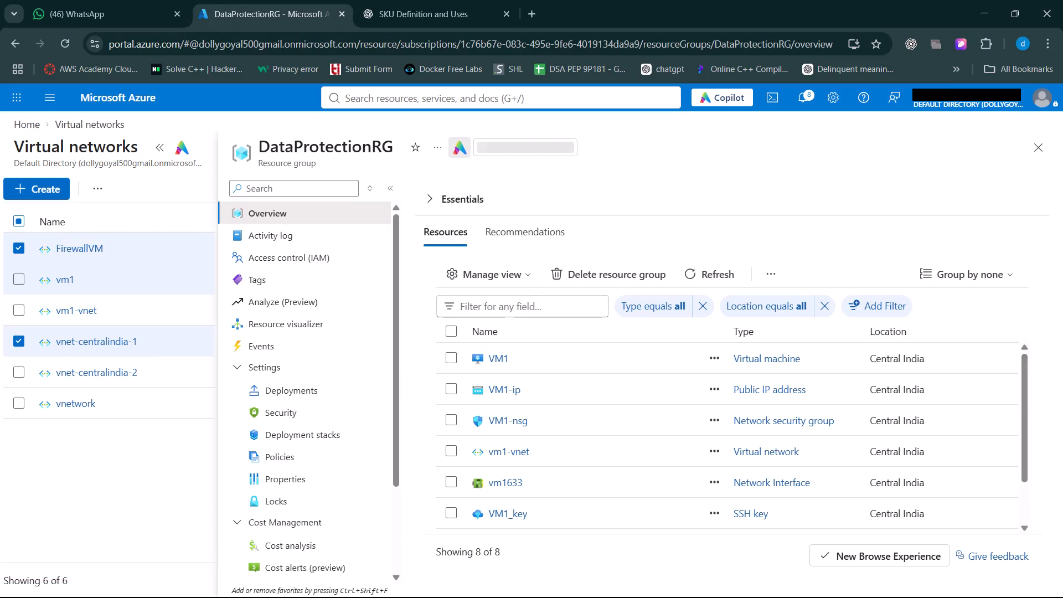
{"action": "left_click", "coordinate": [458, 356]}
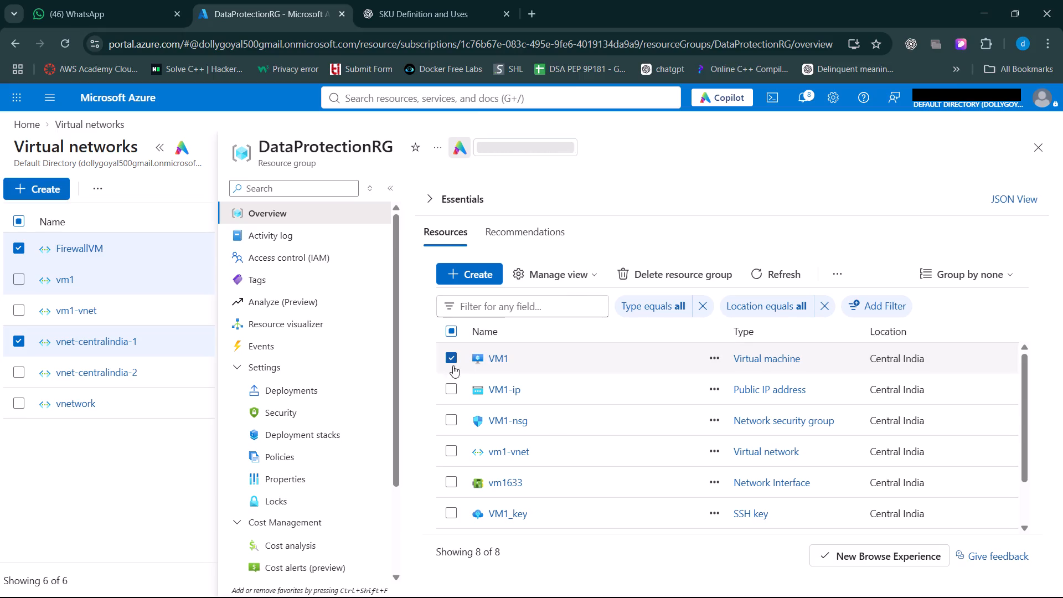
{"action": "left_click", "coordinate": [453, 385]}
{"action": "left_click", "coordinate": [454, 426]}
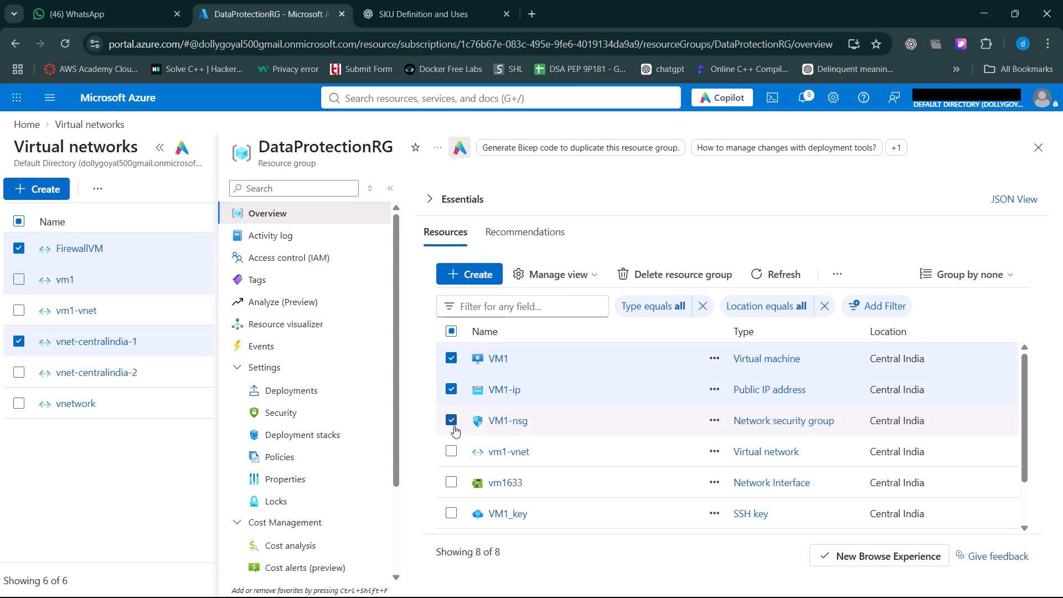
{"action": "left_click", "coordinate": [450, 449]}
{"action": "left_click", "coordinate": [636, 270]}
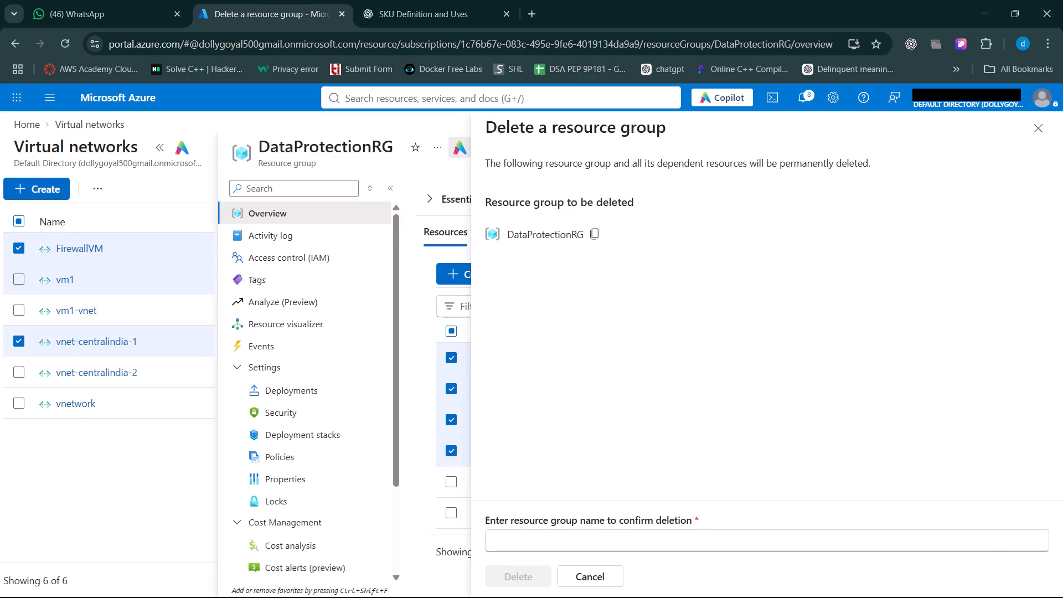
{"action": "left_click", "coordinate": [597, 234]}
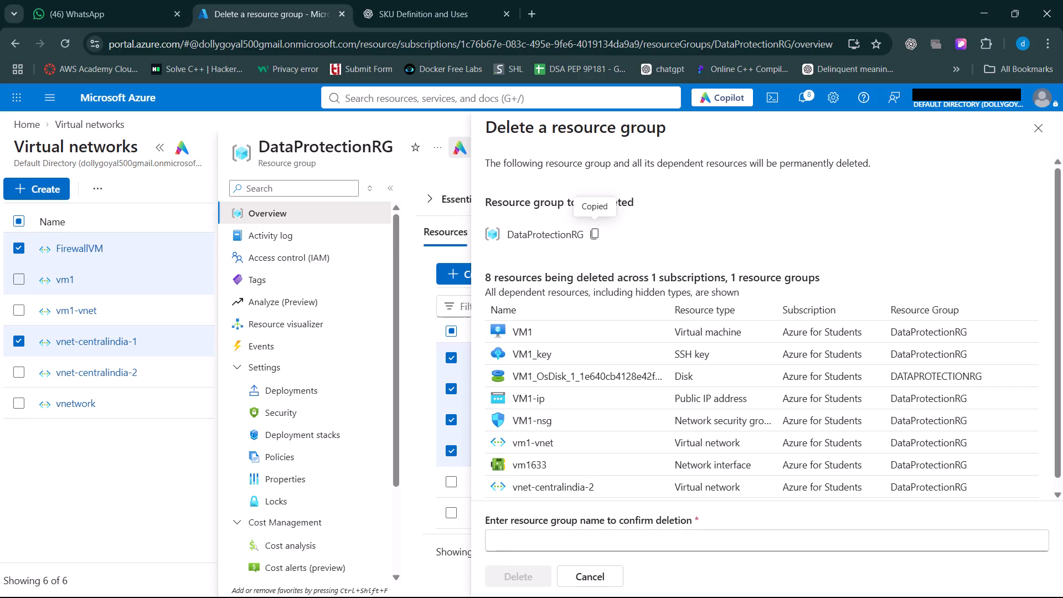
{"action": "left_click", "coordinate": [571, 550]}
{"action": "key", "text": "ctrl+v"}
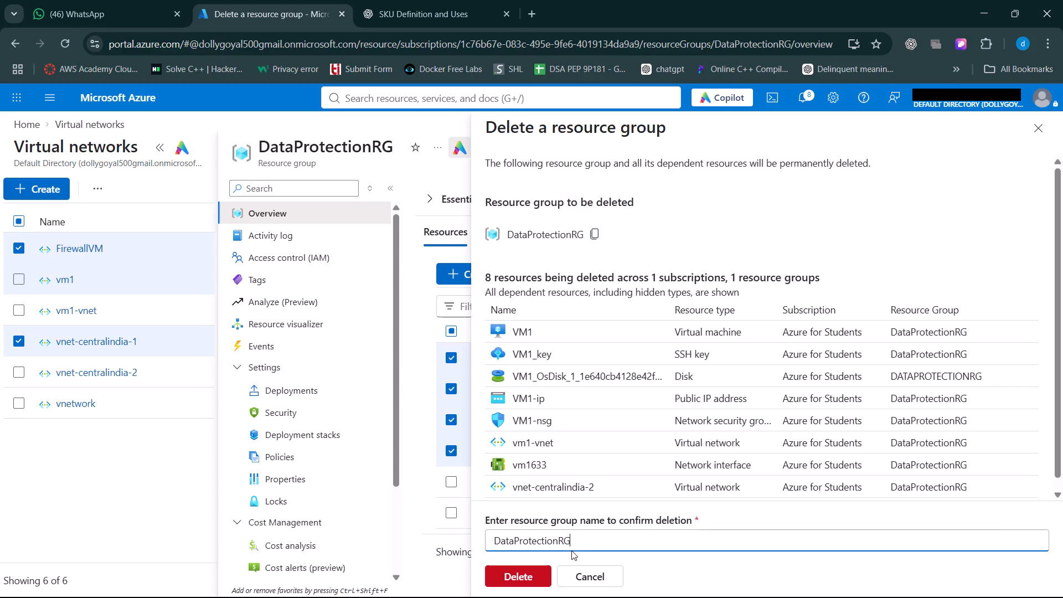
{"action": "left_click", "coordinate": [537, 573]}
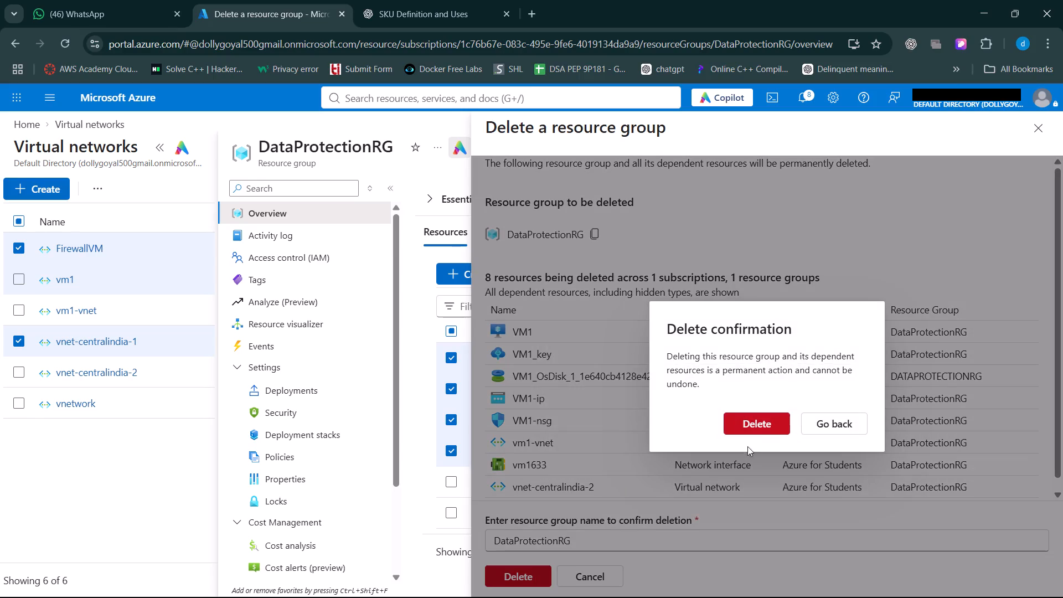
Confirm the permanent deletion of the DataProtectionRG resource group and its dependent resources, and return to the virtual networks list.
{"action": "left_click", "coordinate": [754, 431]}
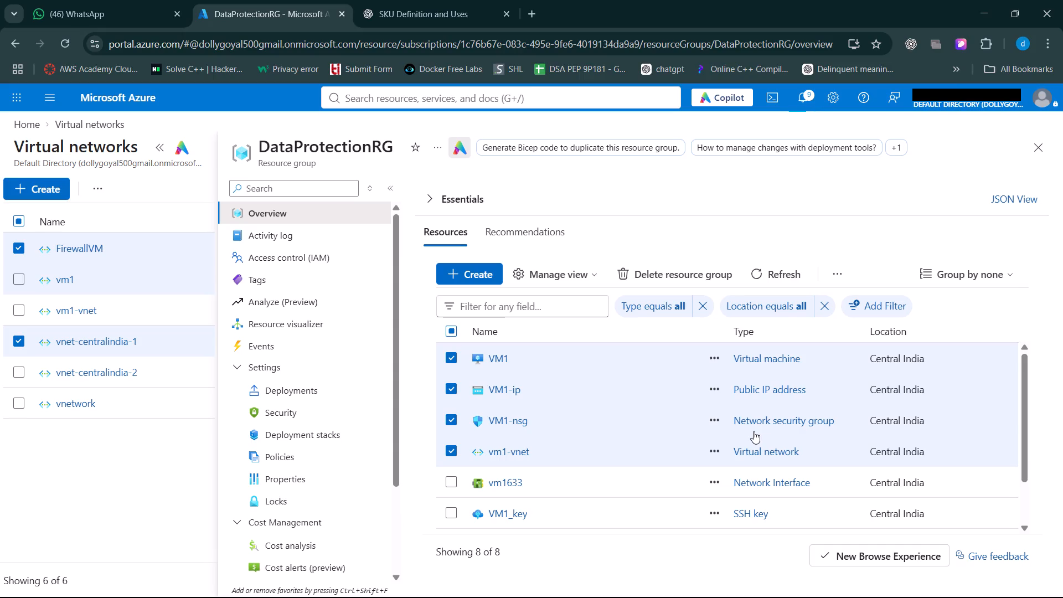
{"action": "left_click", "coordinate": [1039, 145]}
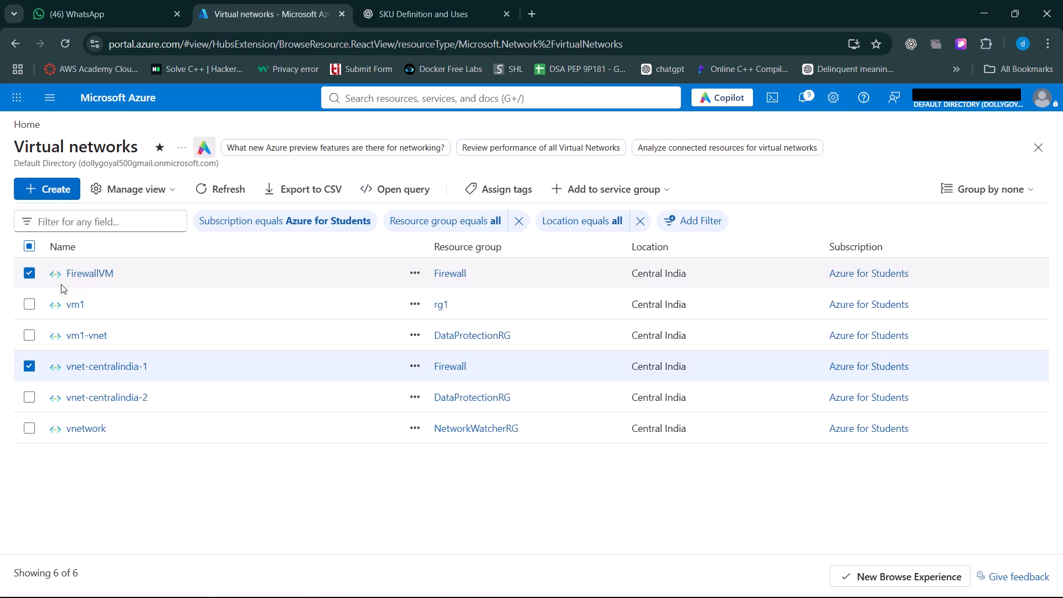
Go to the portal home page, open the full list of recent resources, and reload it.
{"action": "left_click", "coordinate": [81, 92]}
{"action": "scroll", "coordinate": [210, 328], "scroll_direction": "up", "scroll_amount": 1}
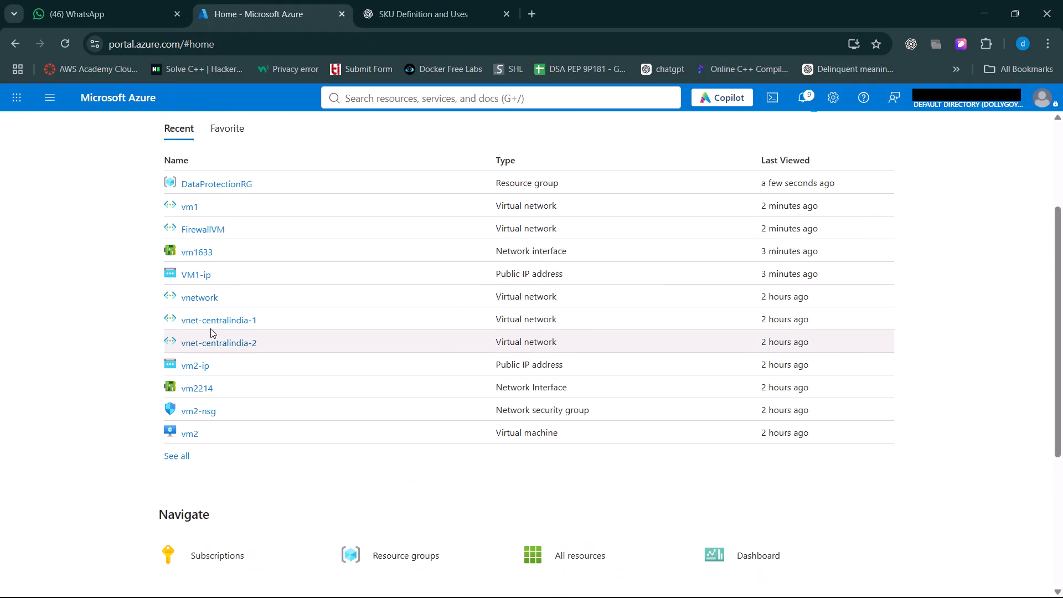
{"action": "scroll", "coordinate": [210, 328], "scroll_direction": "up", "scroll_amount": 1}
{"action": "left_click_drag", "start_coordinate": [161, 165], "coordinate": [228, 450]}
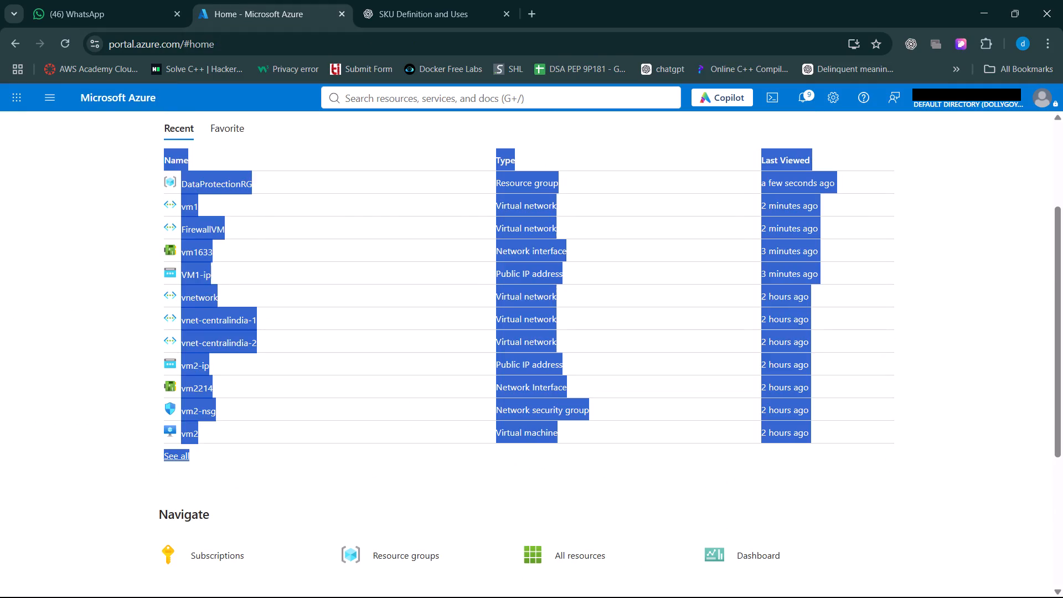
{"action": "left_click_drag", "start_coordinate": [228, 450], "coordinate": [228, 454]}
{"action": "left_click", "coordinate": [228, 454]}
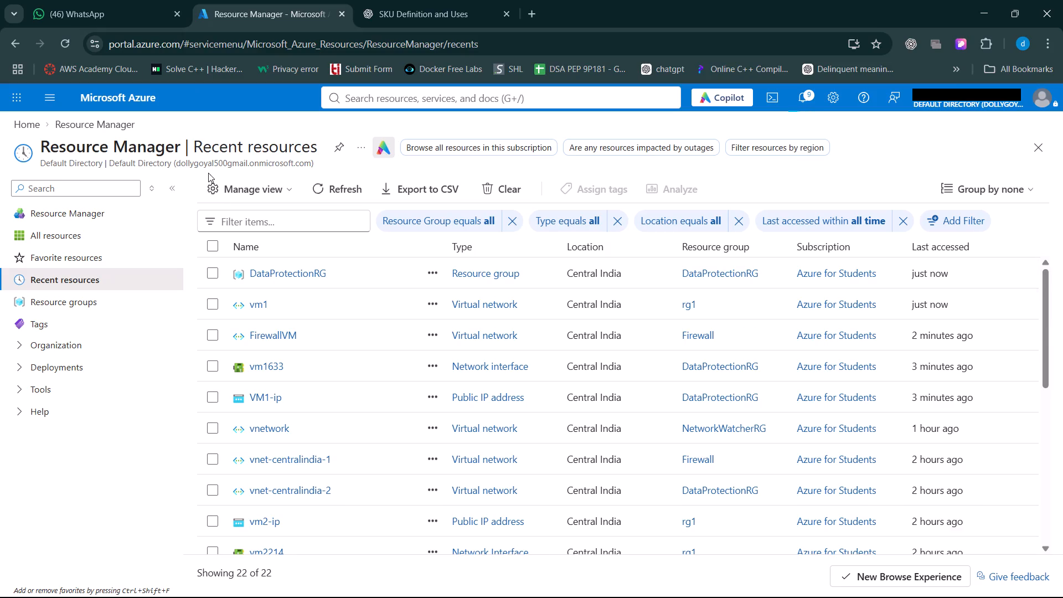
{"action": "left_click", "coordinate": [64, 39]}
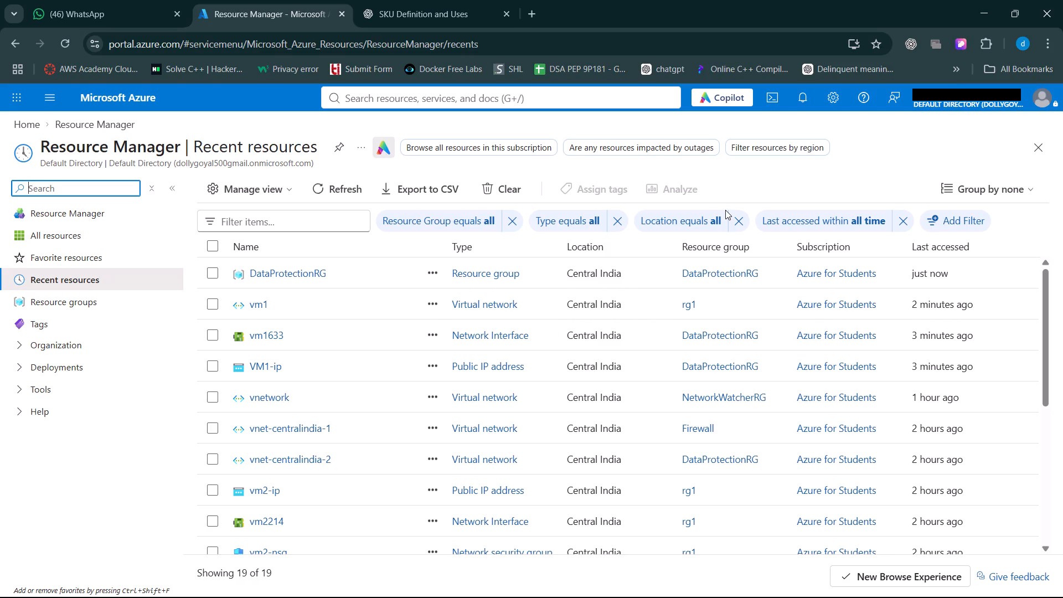
Open the DataProtectionRG resource group from the recent resources list.
{"action": "left_click", "coordinate": [431, 272]}
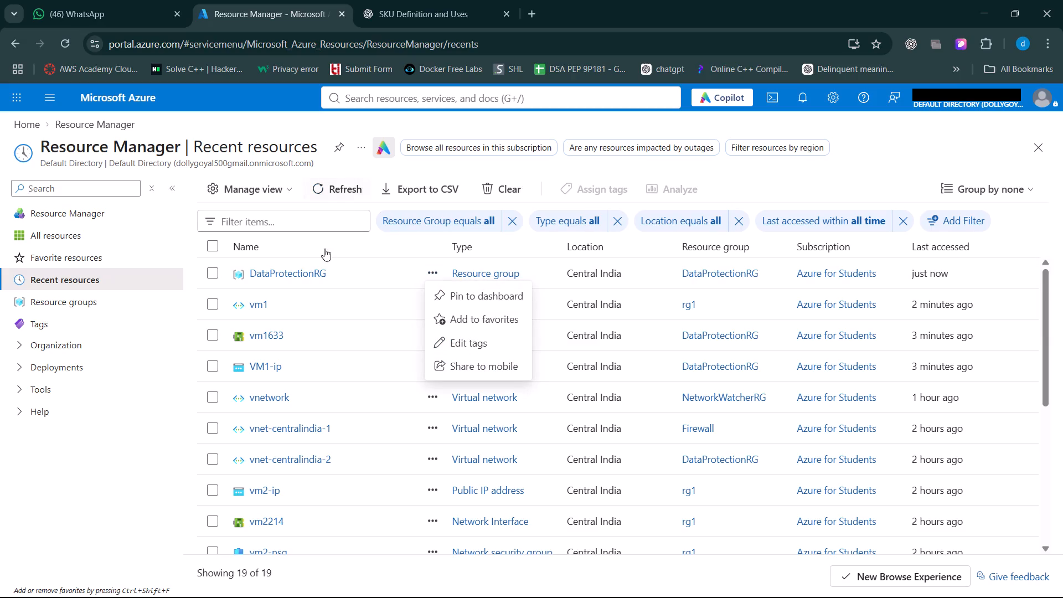
{"action": "left_click", "coordinate": [271, 272]}
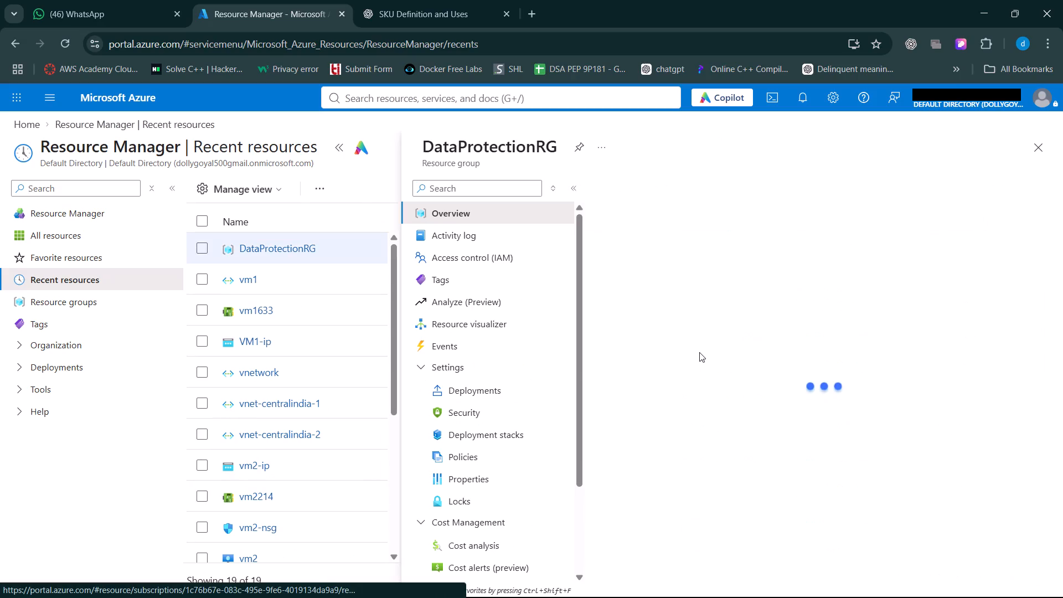
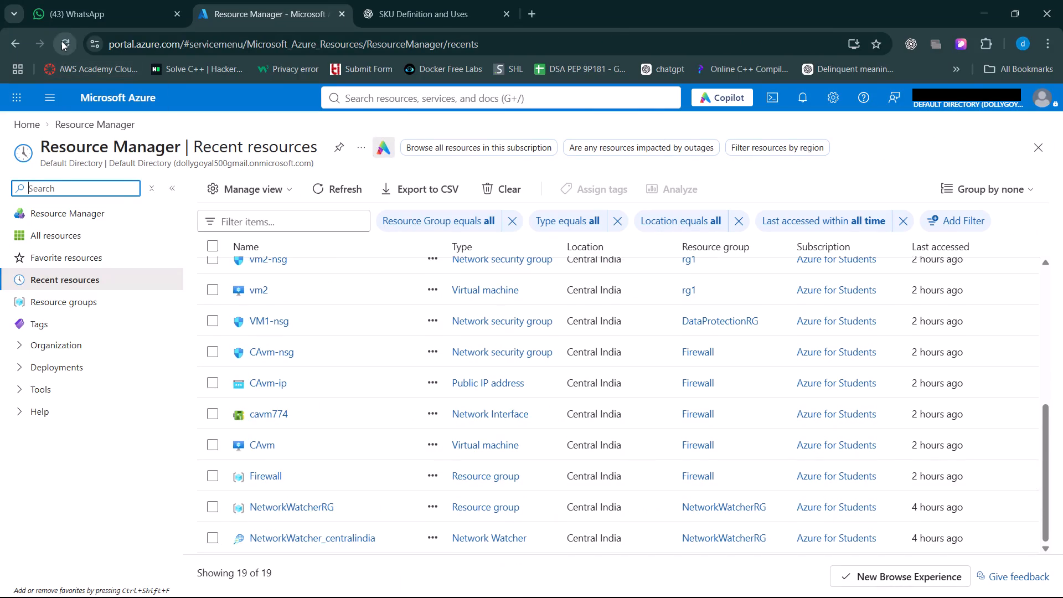
Reload the Recent resources page to update the list of remaining resources.
{"action": "left_click", "coordinate": [61, 41]}
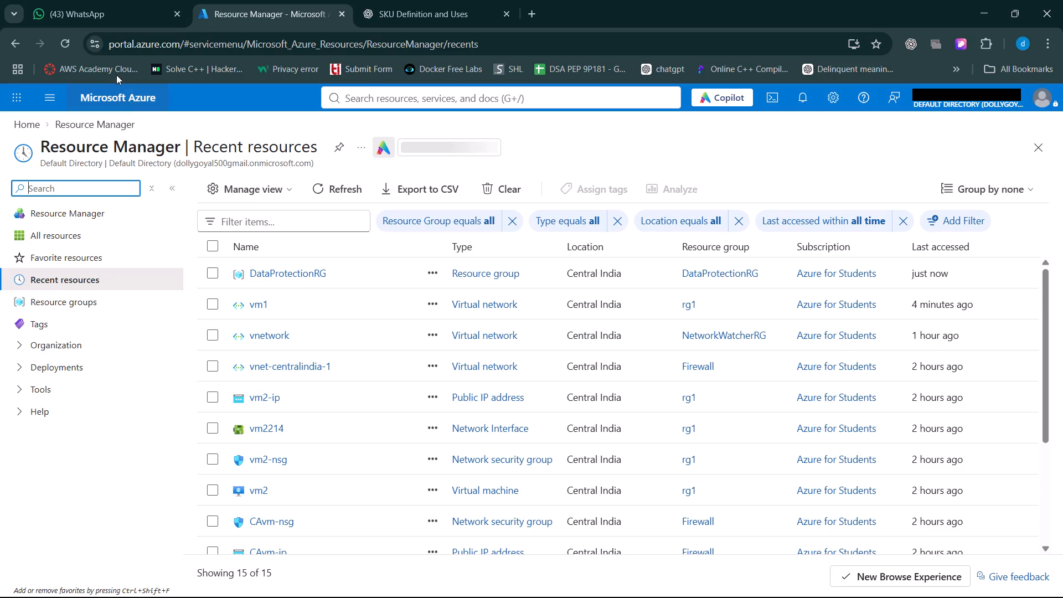
Search for "ed" and open the Education overview to check the student offer details.
{"action": "left_click", "coordinate": [130, 104]}
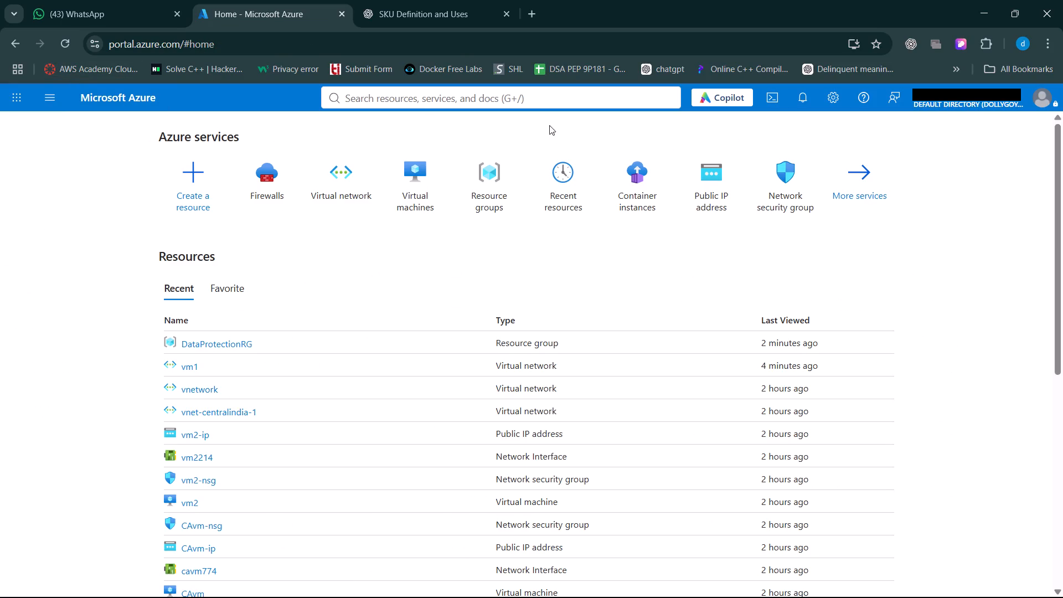
{"action": "left_click", "coordinate": [531, 98]}
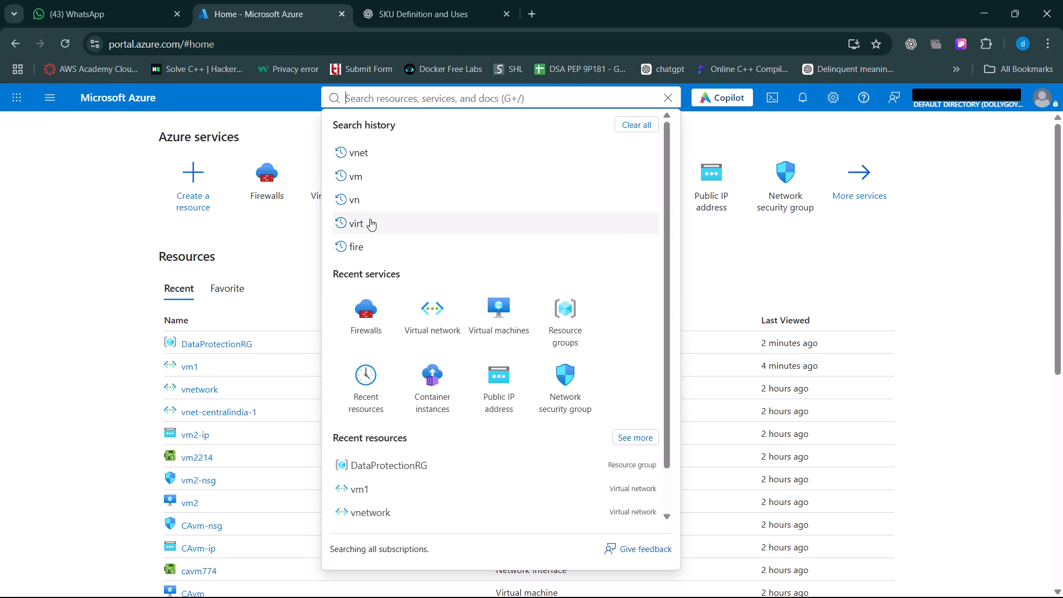
{"action": "type", "text": "ed"}
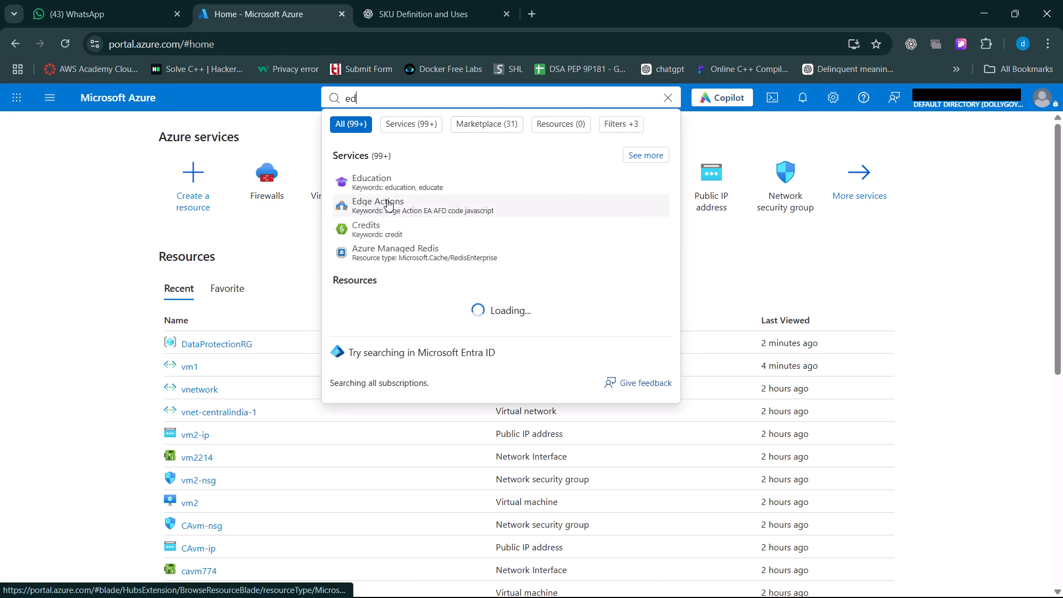
{"action": "left_click", "coordinate": [382, 188]}
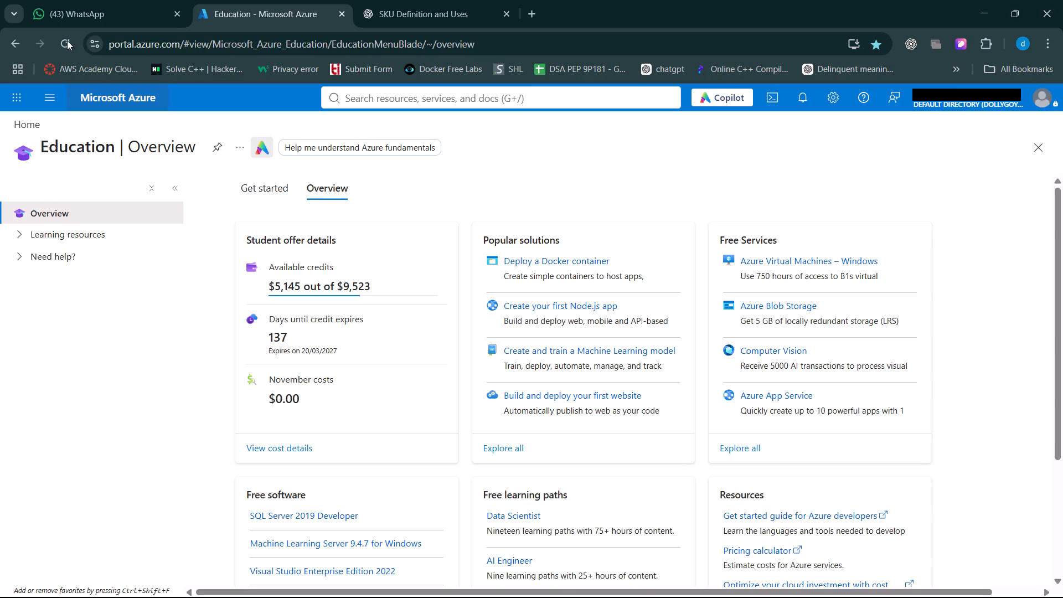
Open the vm2 virtual machine from the home page's recent resources and delete it together with its OS disk.
{"action": "left_click", "coordinate": [137, 96]}
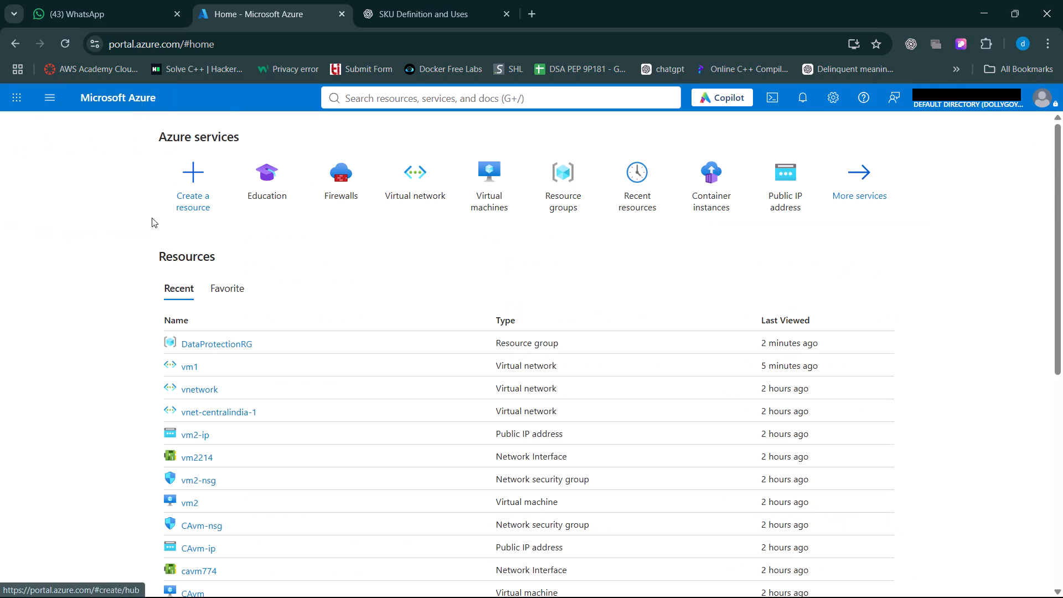
{"action": "scroll", "coordinate": [295, 388], "scroll_direction": "down", "scroll_amount": 1}
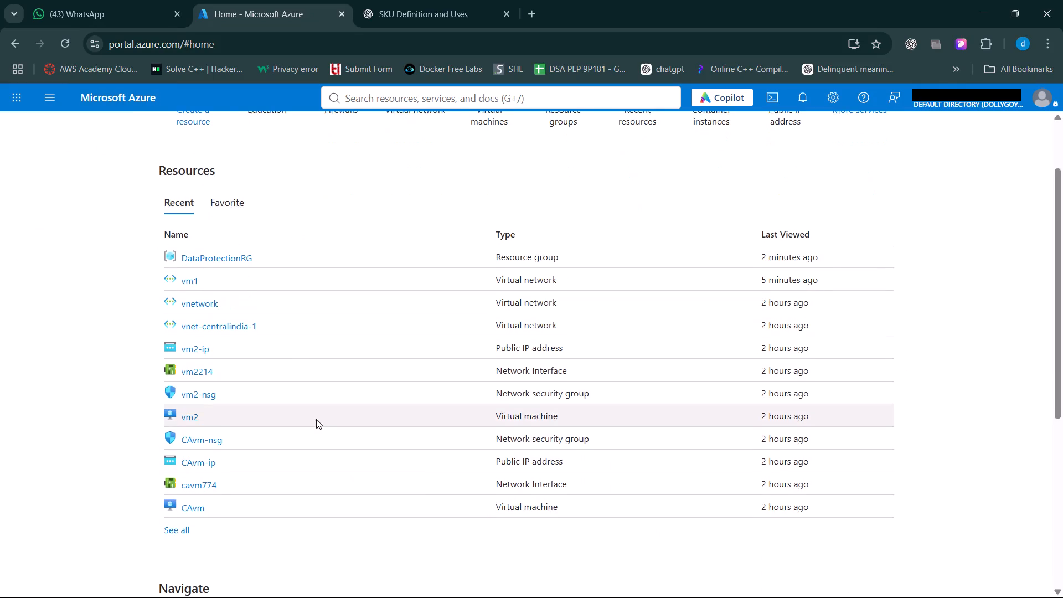
{"action": "left_click", "coordinate": [188, 413]}
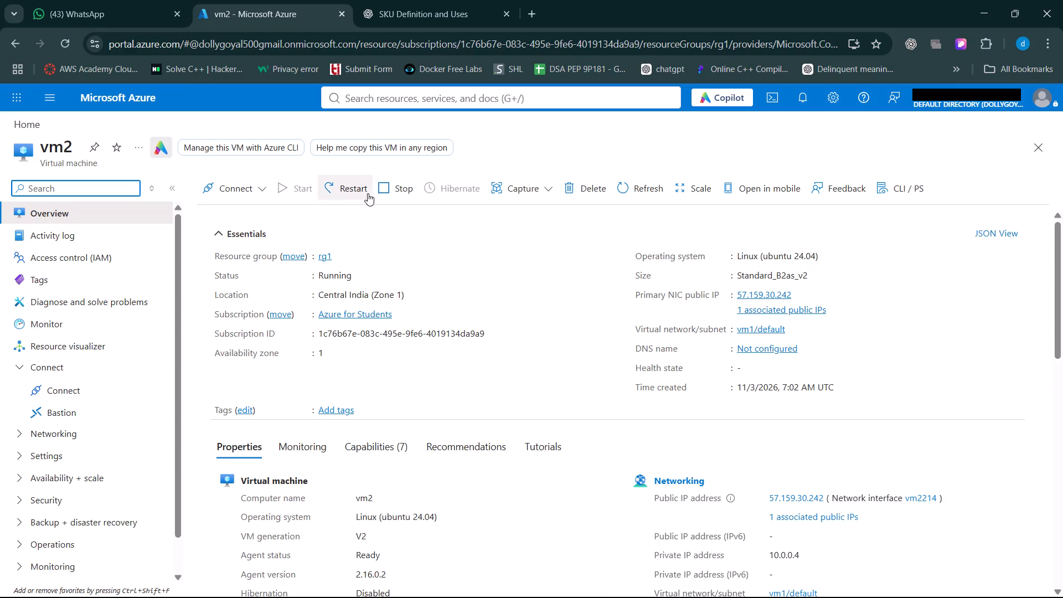
{"action": "left_click", "coordinate": [595, 182]}
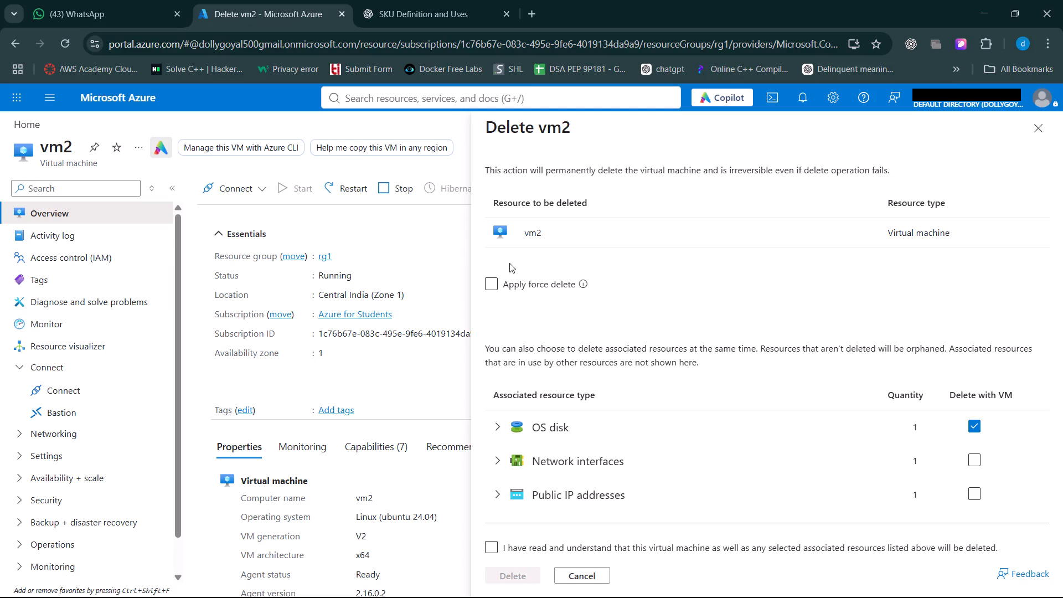
{"action": "left_click", "coordinate": [494, 544]}
{"action": "left_click", "coordinate": [500, 576]}
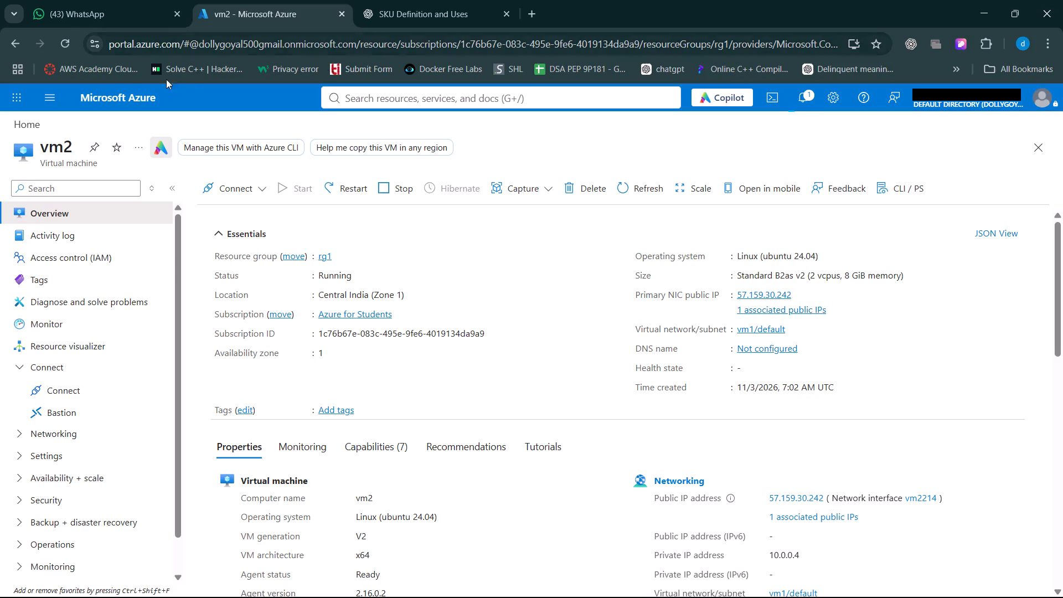
Open the vm2-ip public IP address from the recent resources and try to delete it.
{"action": "left_click", "coordinate": [127, 92]}
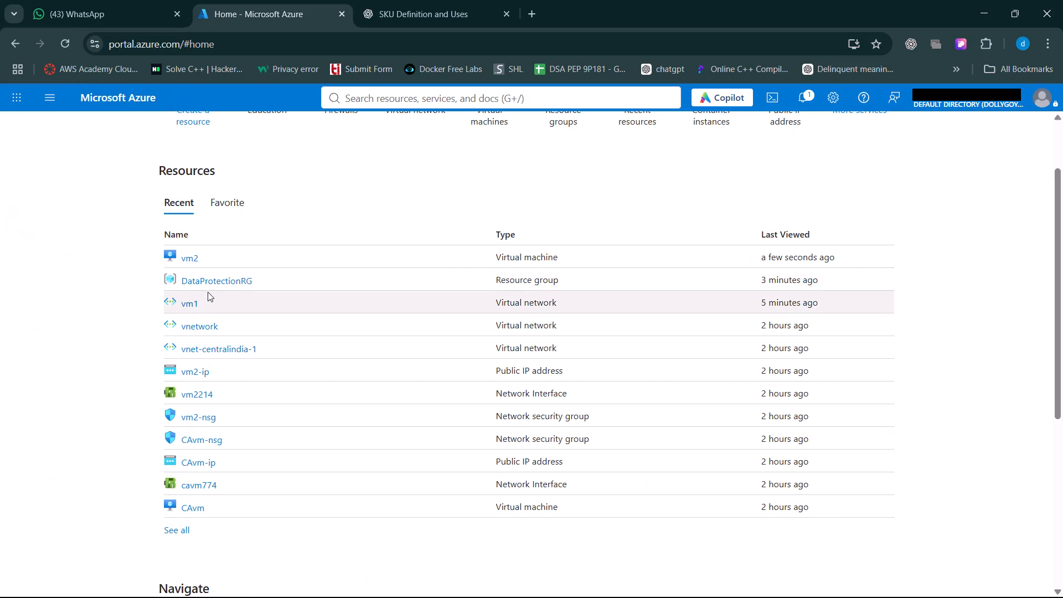
{"action": "left_click", "coordinate": [198, 369]}
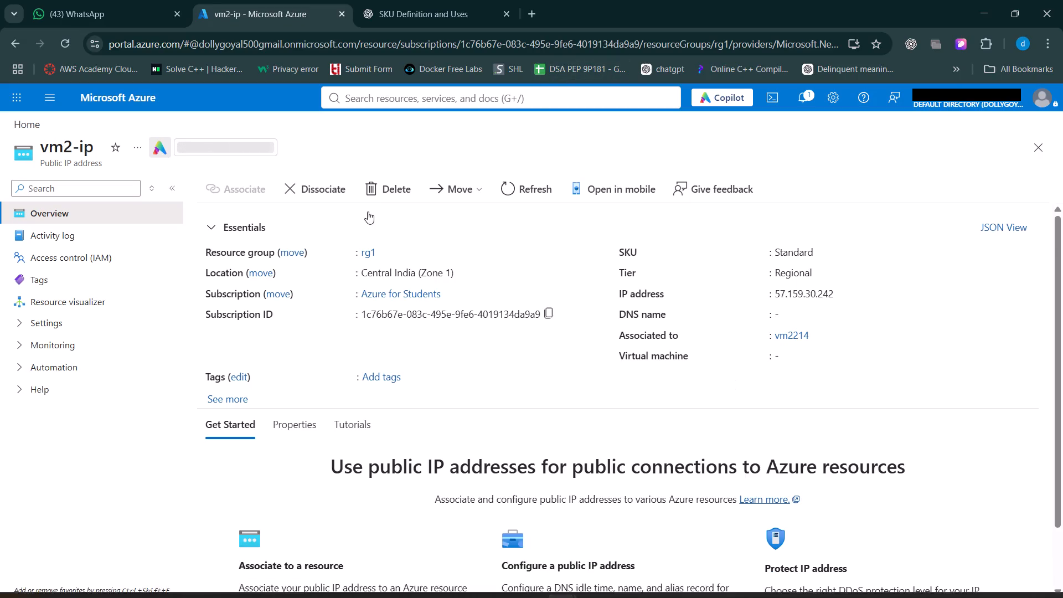
{"action": "left_click", "coordinate": [388, 190]}
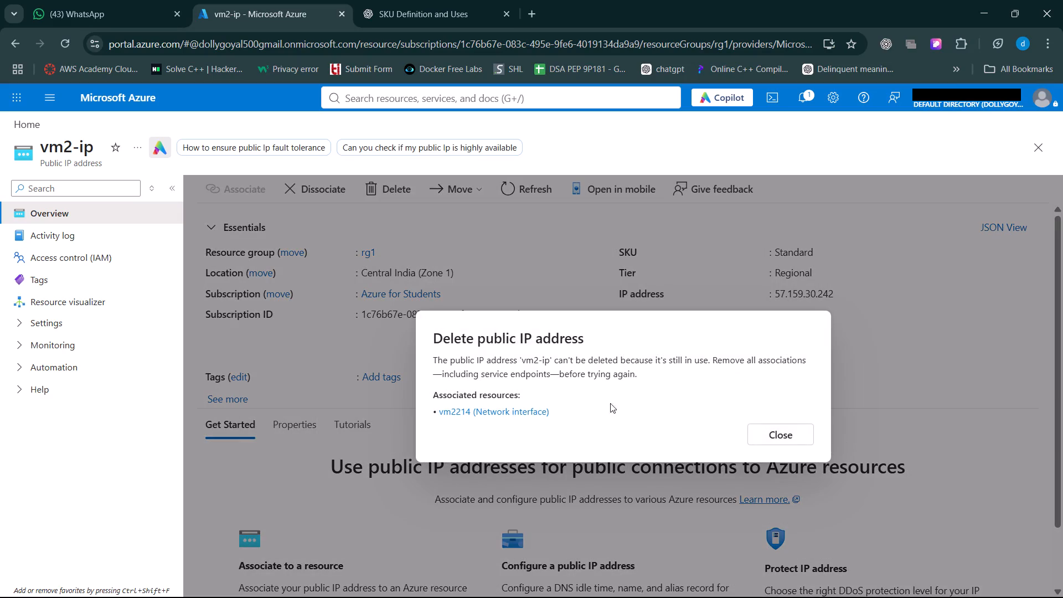
Delete the vm2214 network interface associated with vm2-ip, and reopen its link to check the deletion.
{"action": "left_click", "coordinate": [489, 417]}
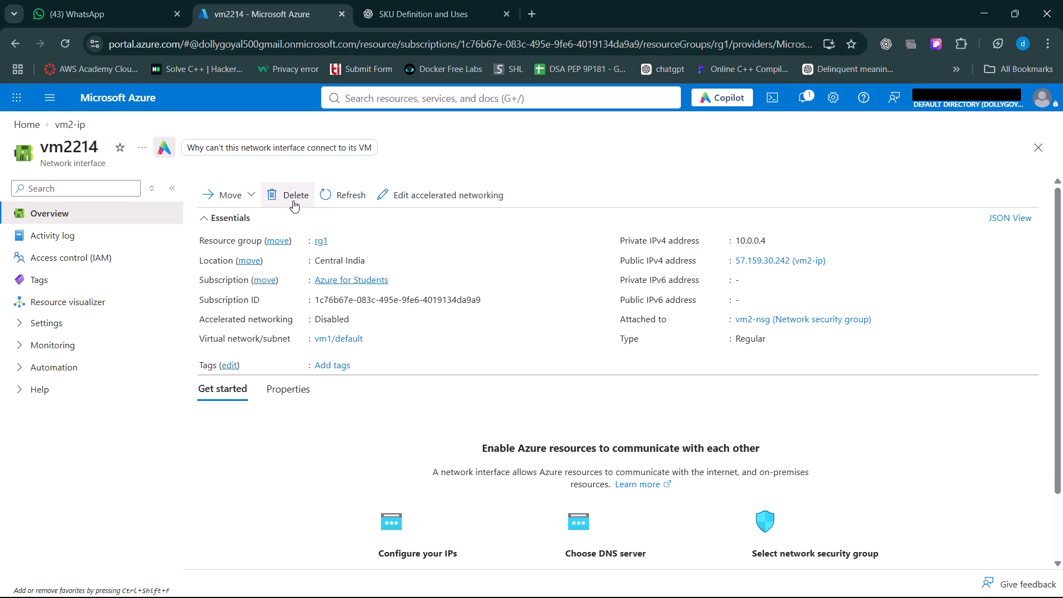
{"action": "left_click", "coordinate": [293, 200]}
{"action": "left_click", "coordinate": [249, 260]}
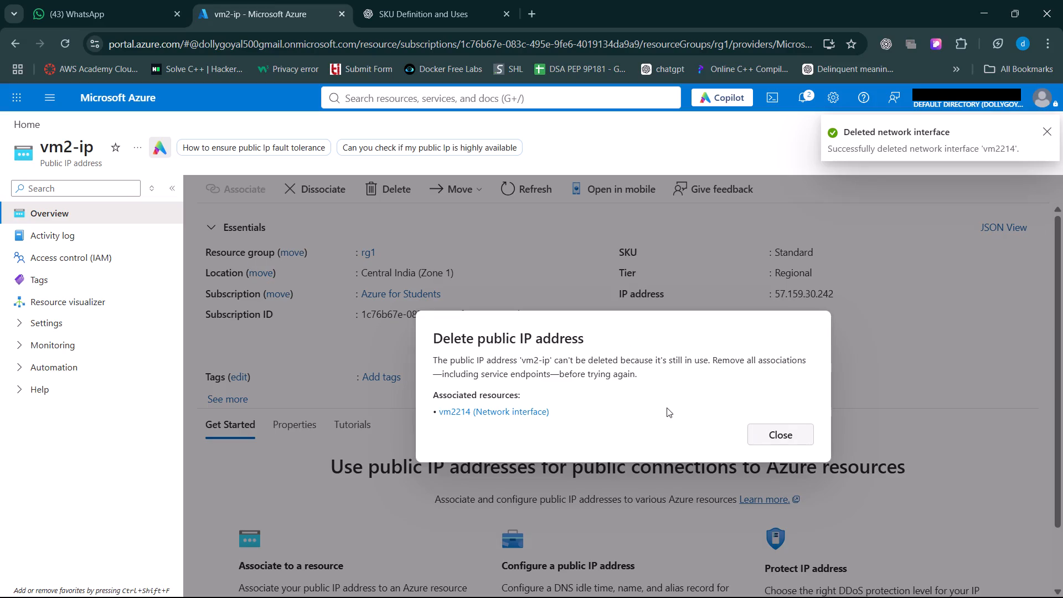
{"action": "left_click", "coordinate": [478, 416]}
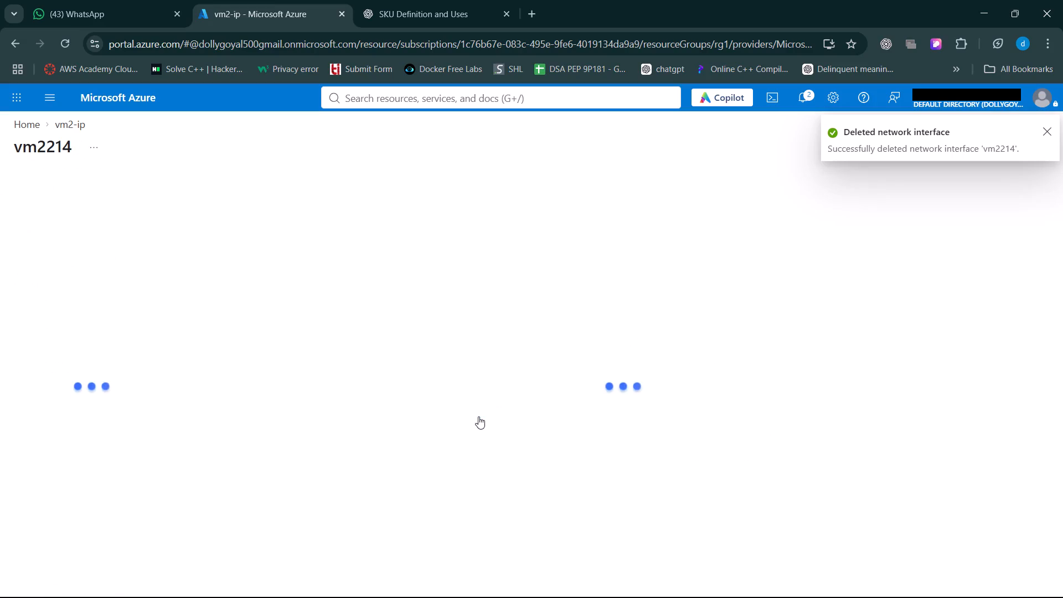
Find the virtual networks list by searching "vn", open vnet-centralindia-1 and try to delete it.
{"action": "left_click", "coordinate": [140, 94]}
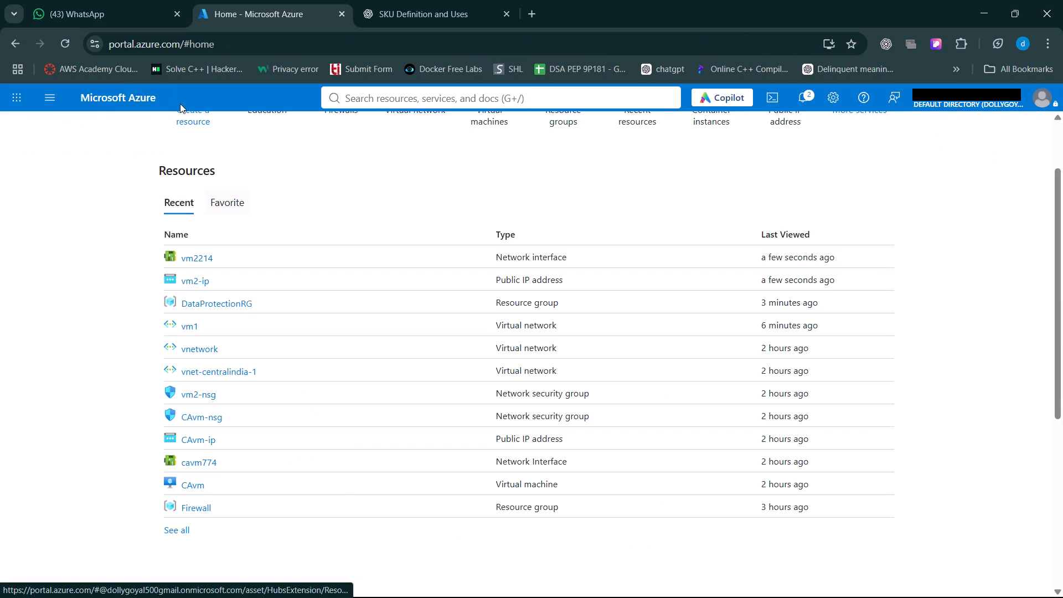
{"action": "left_click", "coordinate": [96, 96]}
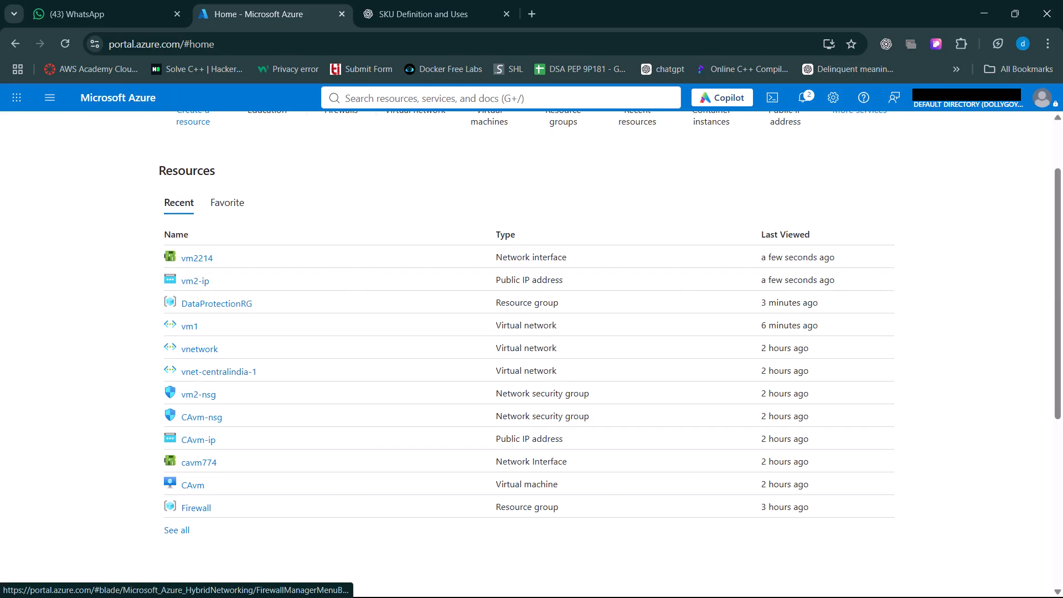
{"action": "left_click", "coordinate": [357, 97]}
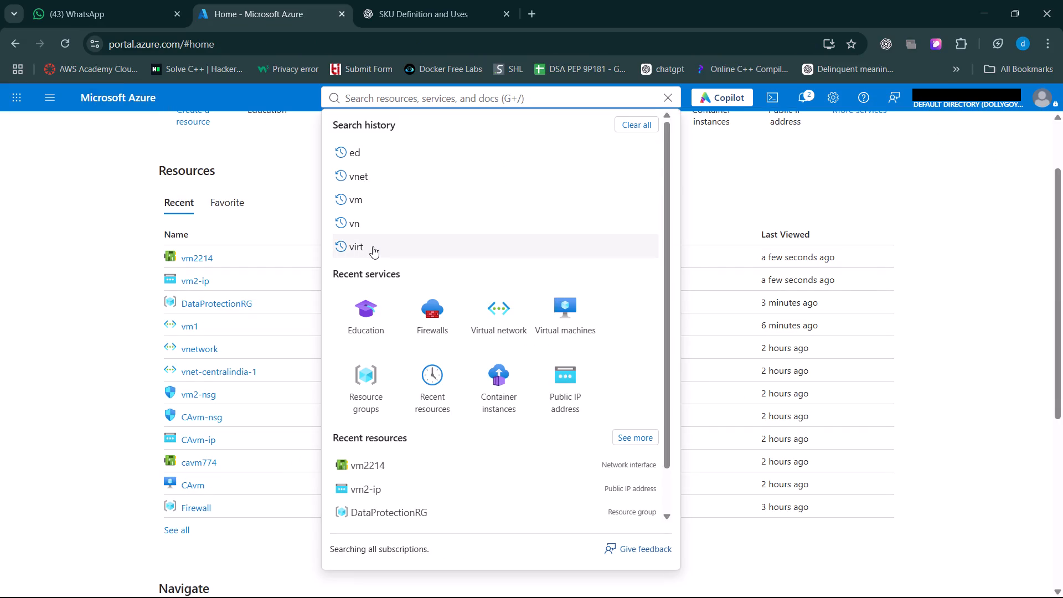
{"action": "left_click", "coordinate": [379, 226]}
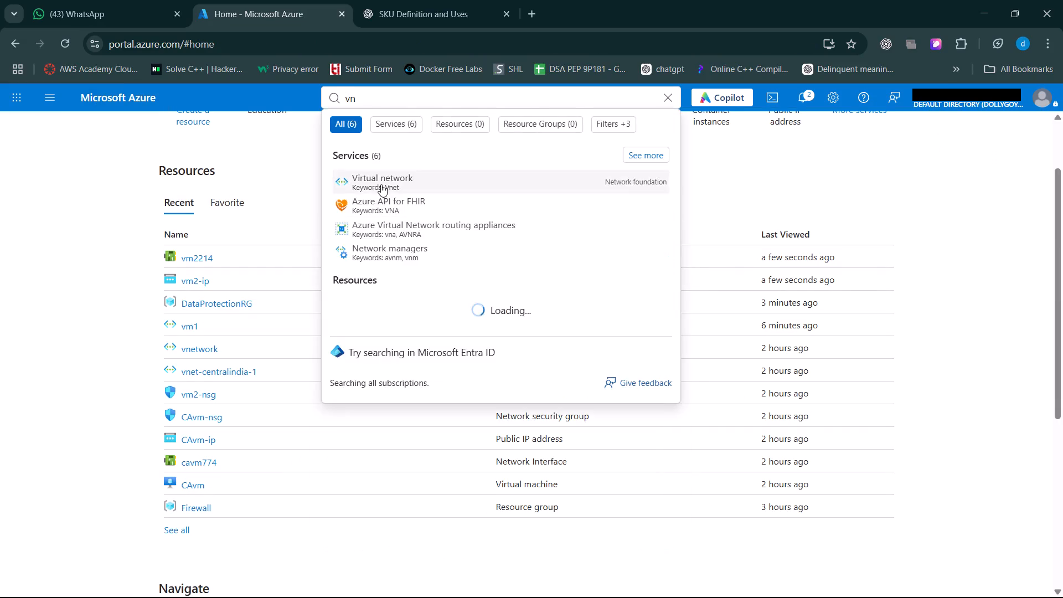
{"action": "left_click", "coordinate": [381, 186]}
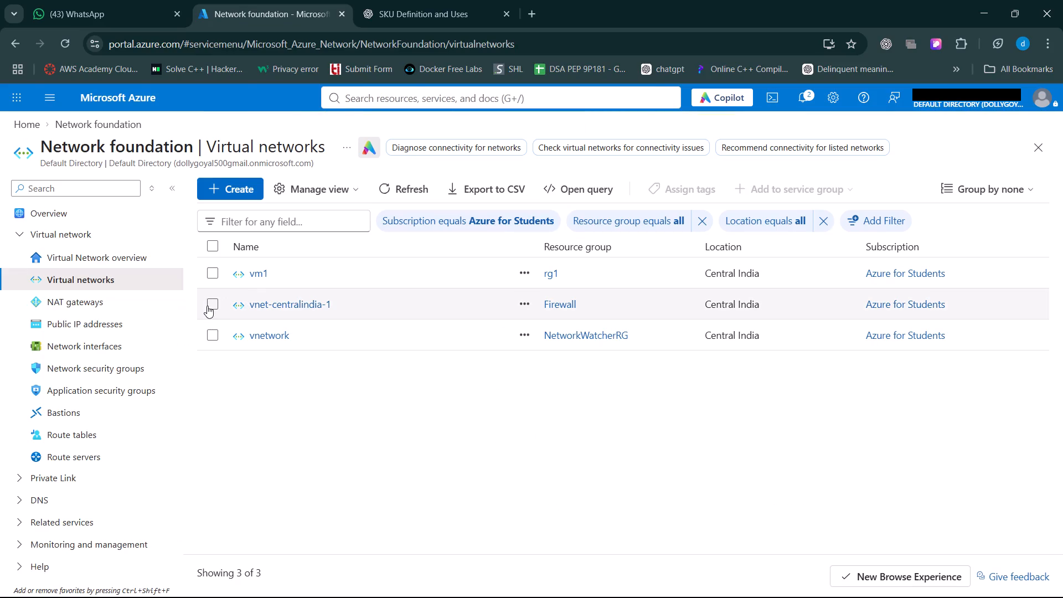
{"action": "left_click", "coordinate": [207, 306]}
{"action": "left_click", "coordinate": [302, 307]}
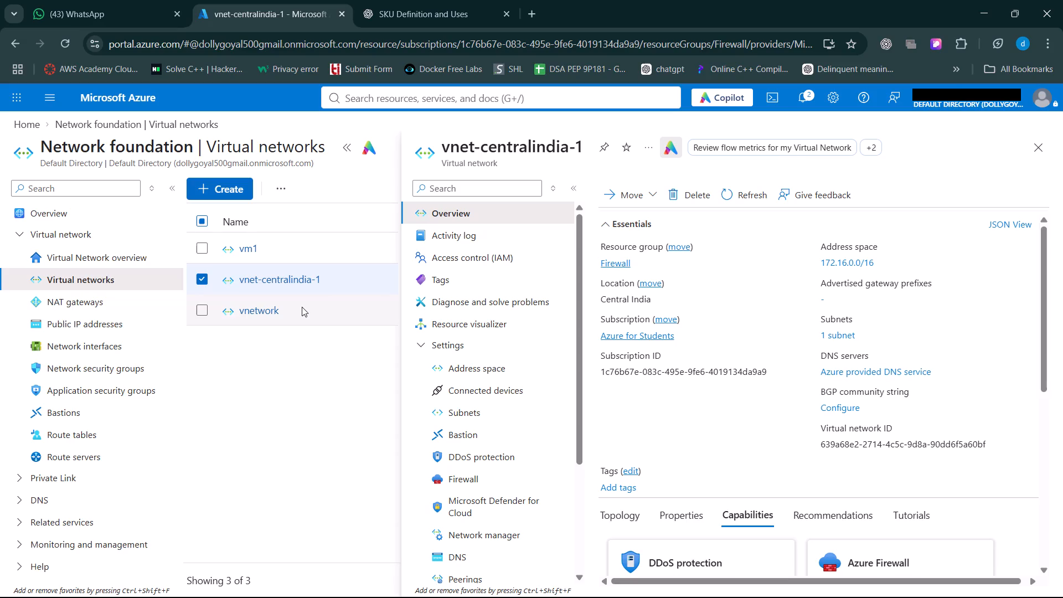
{"action": "left_click", "coordinate": [703, 194]}
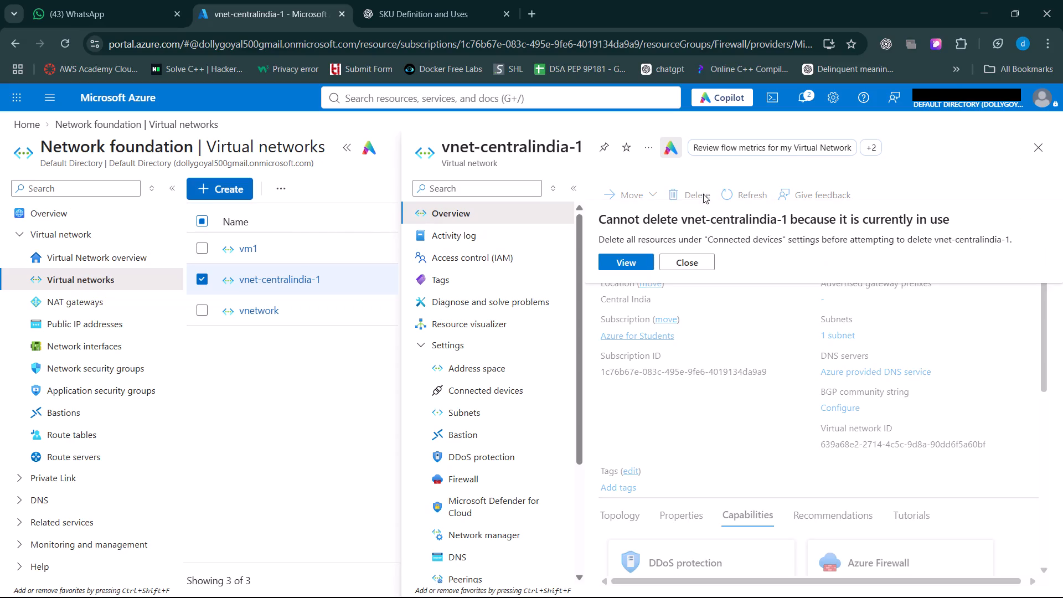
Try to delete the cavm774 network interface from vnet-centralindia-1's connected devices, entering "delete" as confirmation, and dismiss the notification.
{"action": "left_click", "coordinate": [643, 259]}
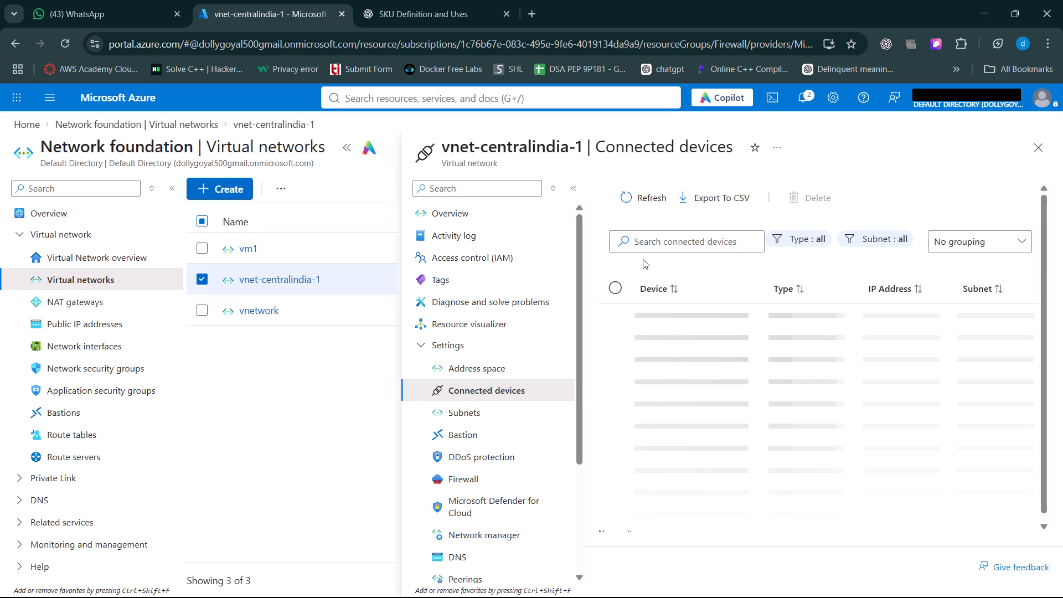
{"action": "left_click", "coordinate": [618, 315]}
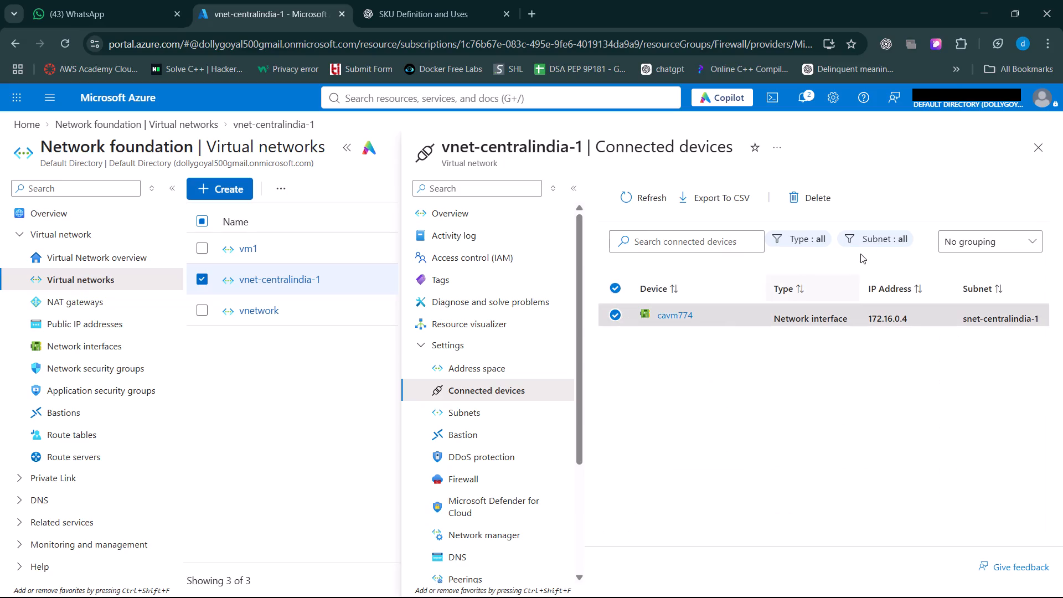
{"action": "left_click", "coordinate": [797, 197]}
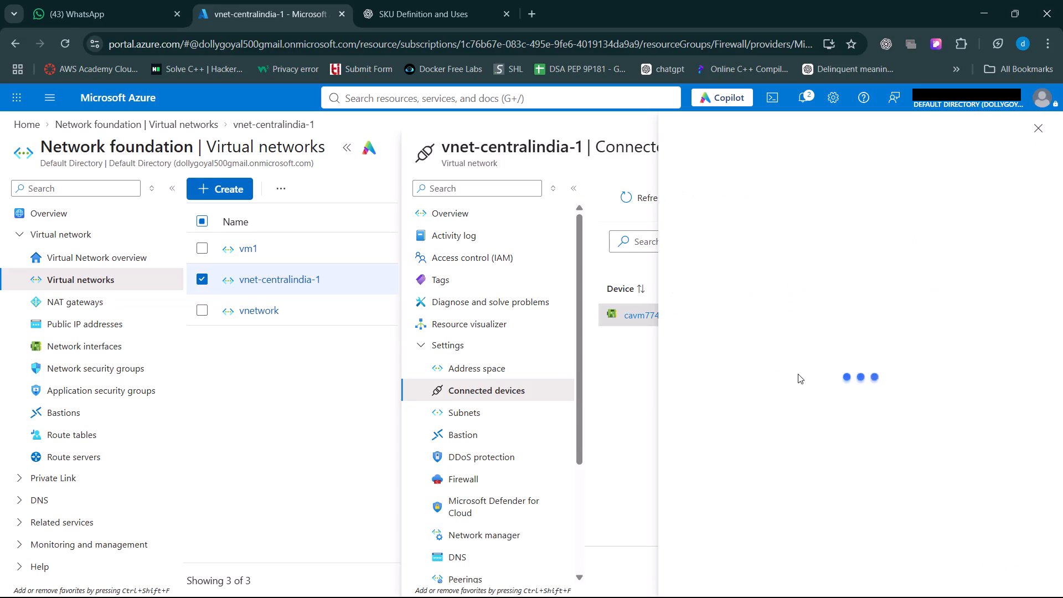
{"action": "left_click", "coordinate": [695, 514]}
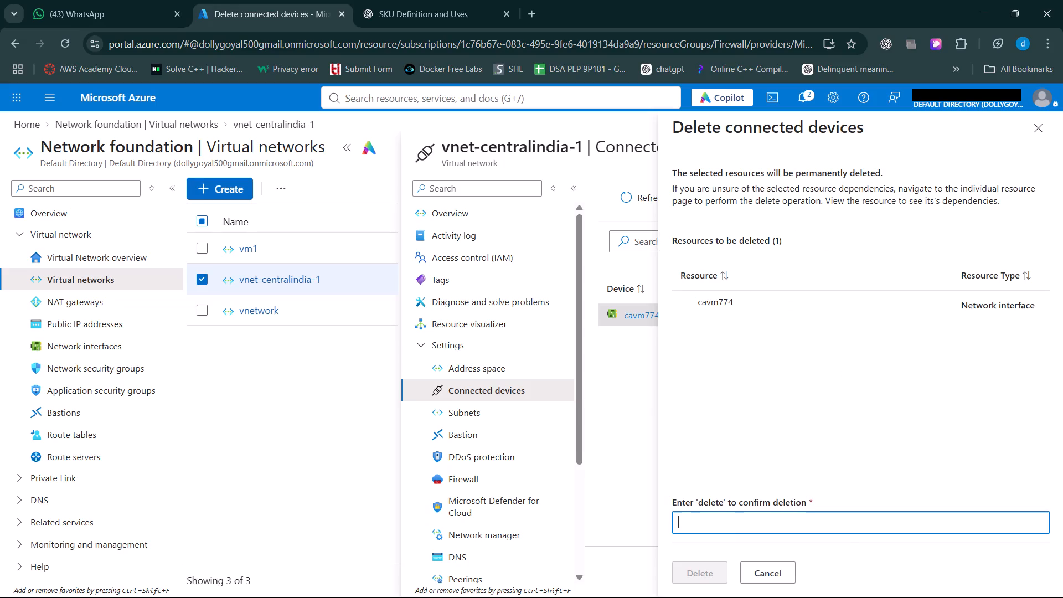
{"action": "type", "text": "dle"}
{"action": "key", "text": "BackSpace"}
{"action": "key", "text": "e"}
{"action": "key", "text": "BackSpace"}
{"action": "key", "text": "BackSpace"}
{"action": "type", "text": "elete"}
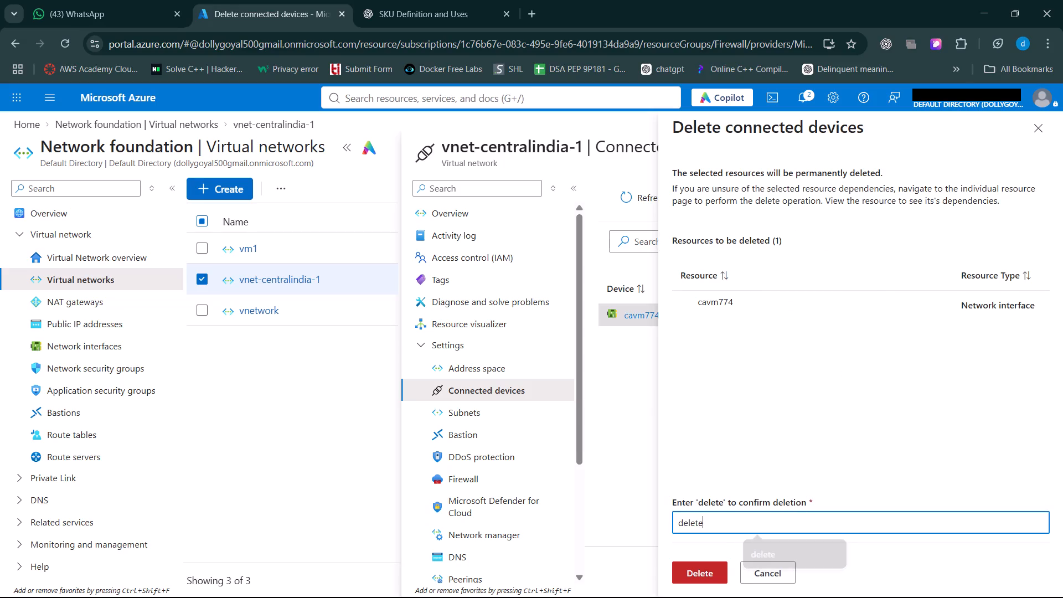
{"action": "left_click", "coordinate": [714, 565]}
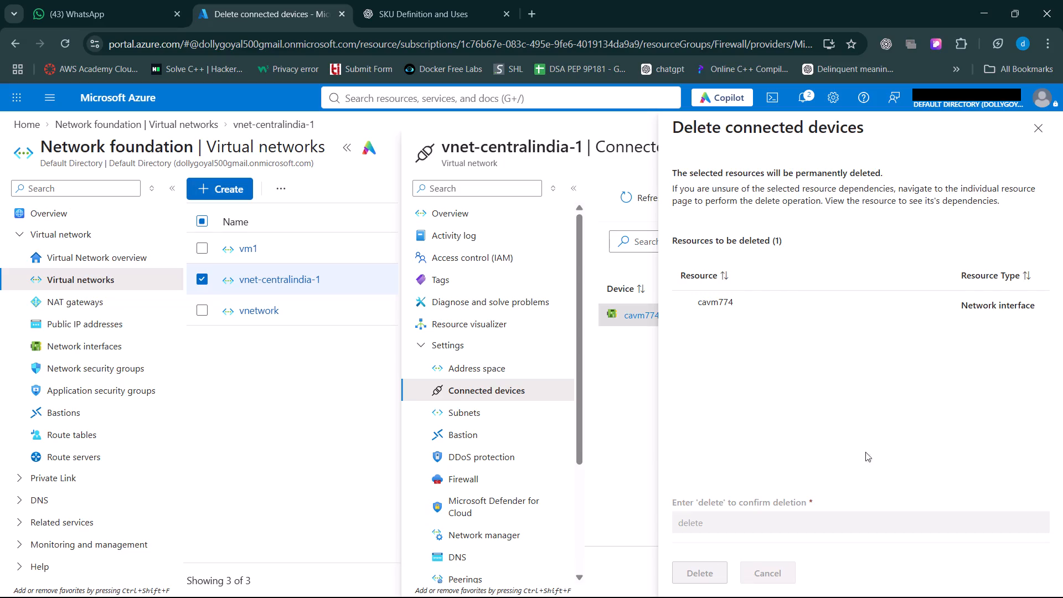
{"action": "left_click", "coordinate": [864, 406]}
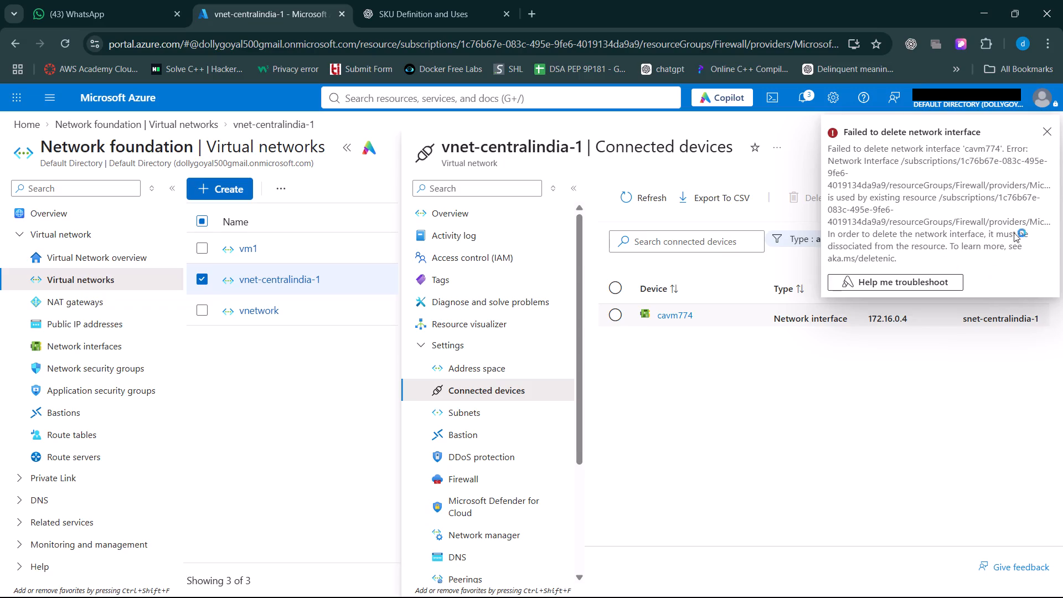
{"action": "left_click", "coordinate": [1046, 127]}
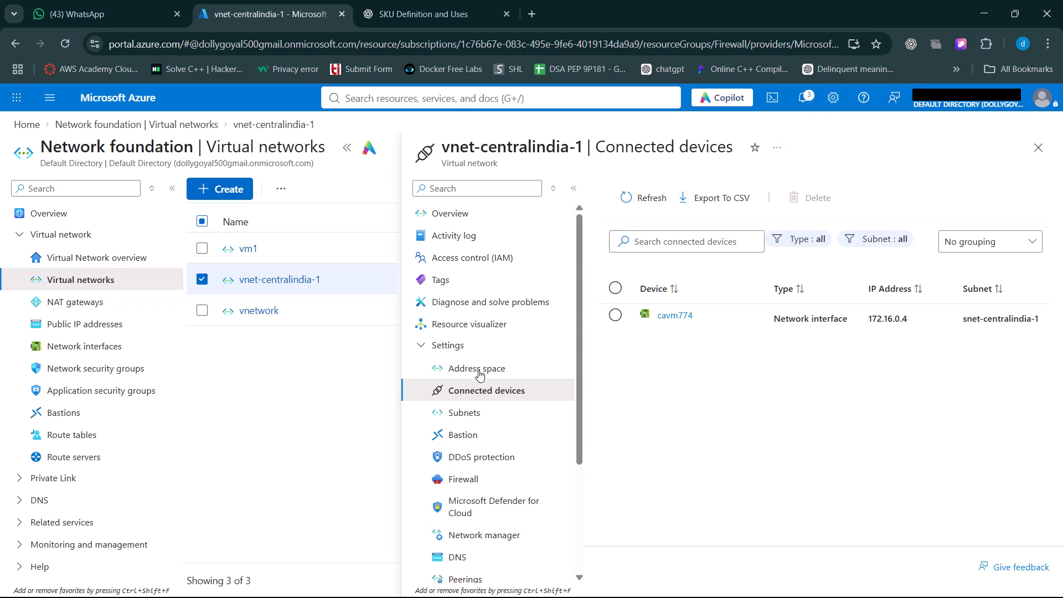
Open the Firewall resource group from vnet-centralindia-1's overview and delete the whole group, entering "Firewall" as confirmation.
{"action": "left_click", "coordinate": [494, 214]}
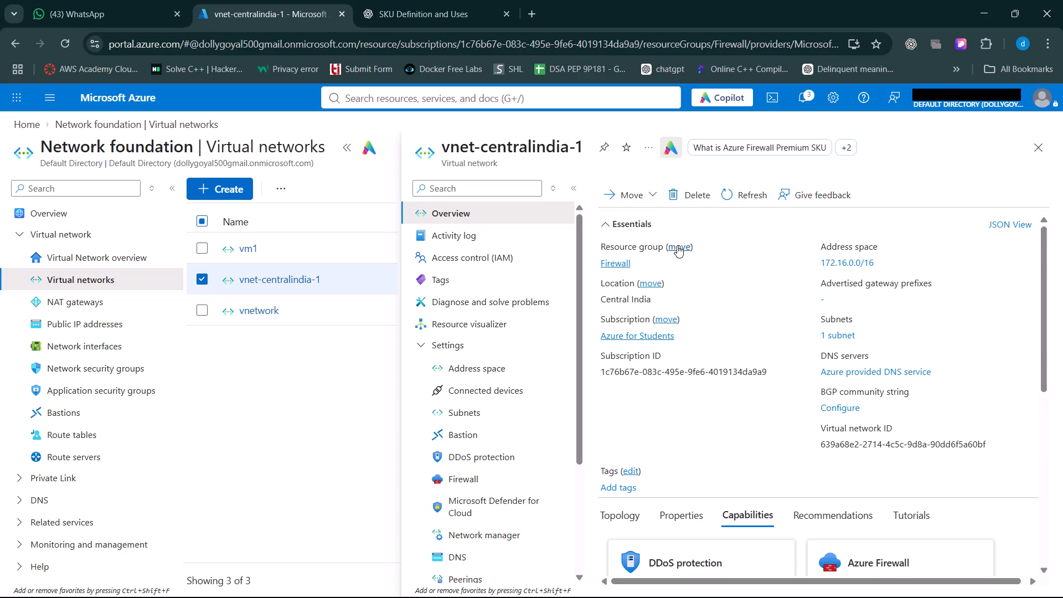
{"action": "left_click", "coordinate": [625, 264]}
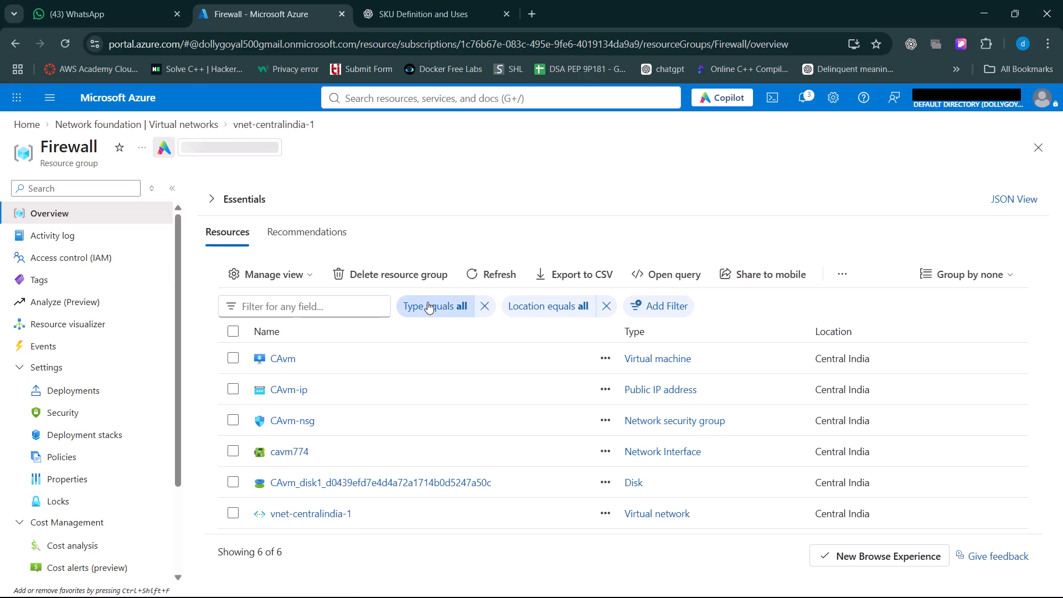
{"action": "left_click", "coordinate": [406, 279]}
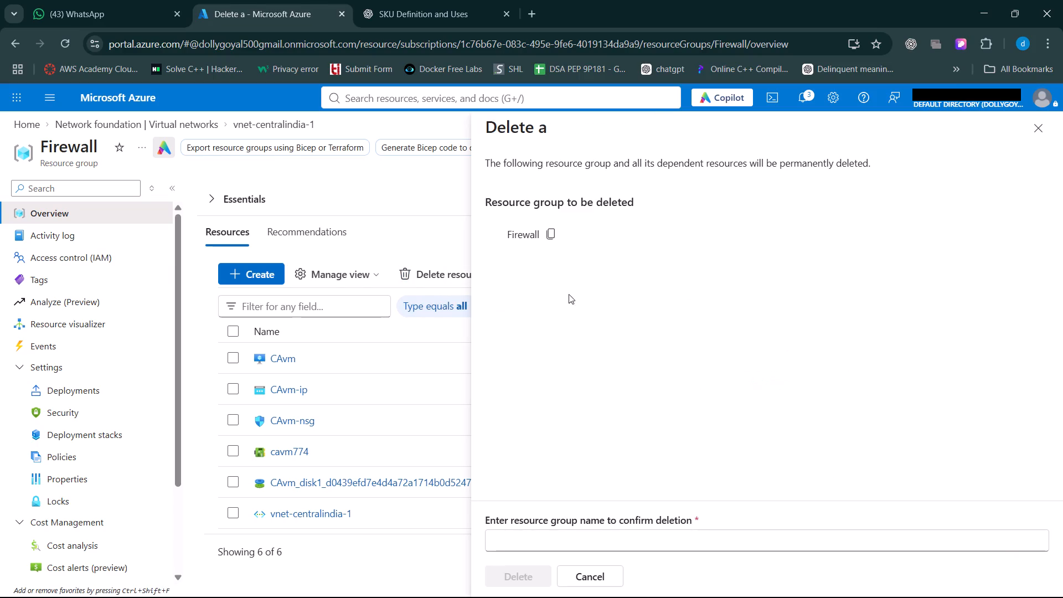
{"action": "left_click", "coordinate": [549, 237]}
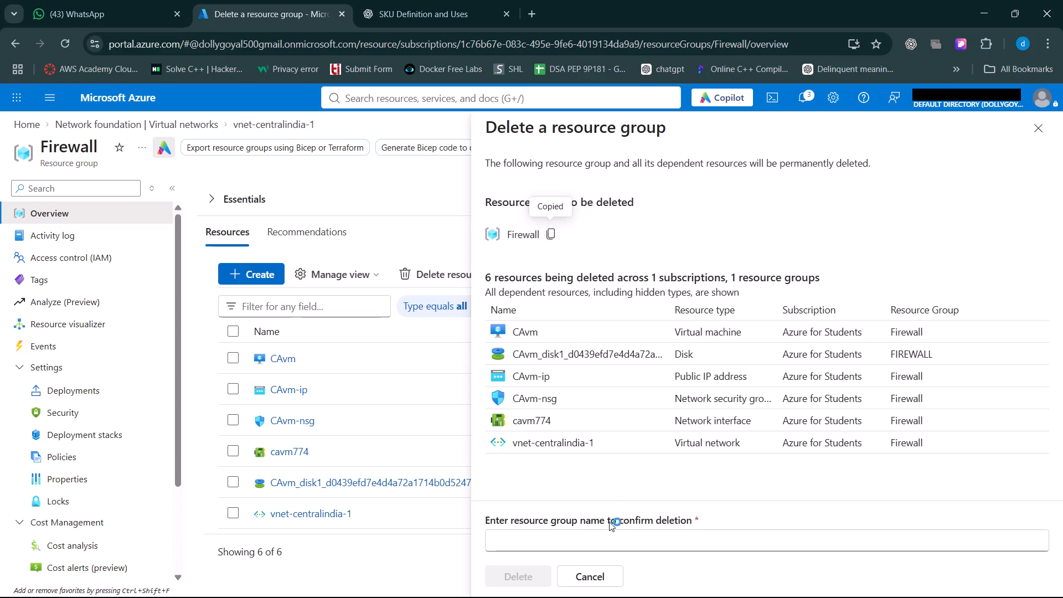
{"action": "left_click", "coordinate": [592, 543]}
{"action": "key", "text": "ctrl+c"}
{"action": "left_click", "coordinate": [592, 543], "text": "ctrl"}
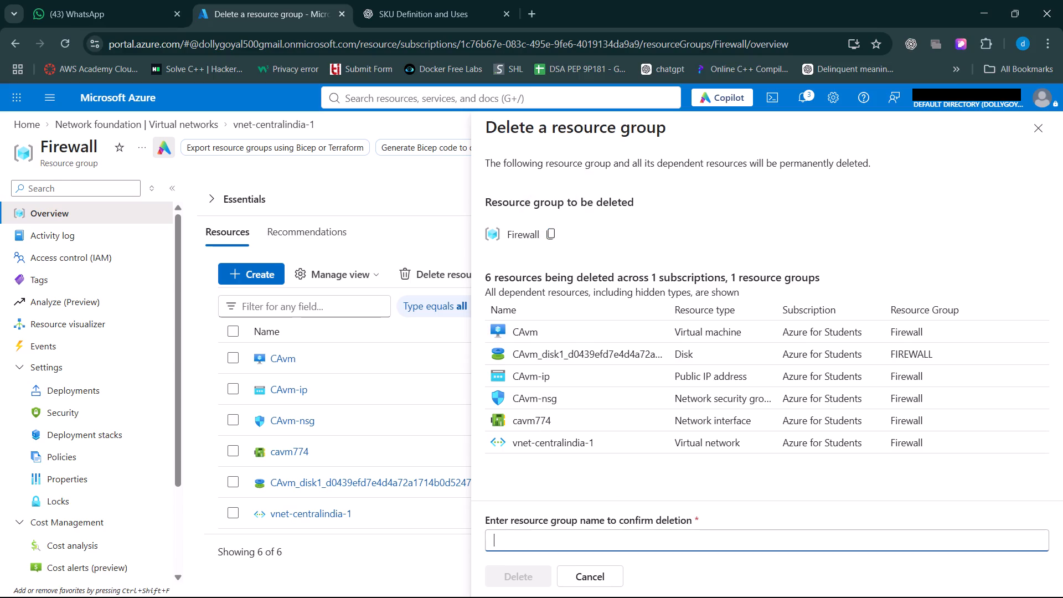
{"action": "key", "text": "ctrl+v"}
{"action": "left_click", "coordinate": [520, 582]}
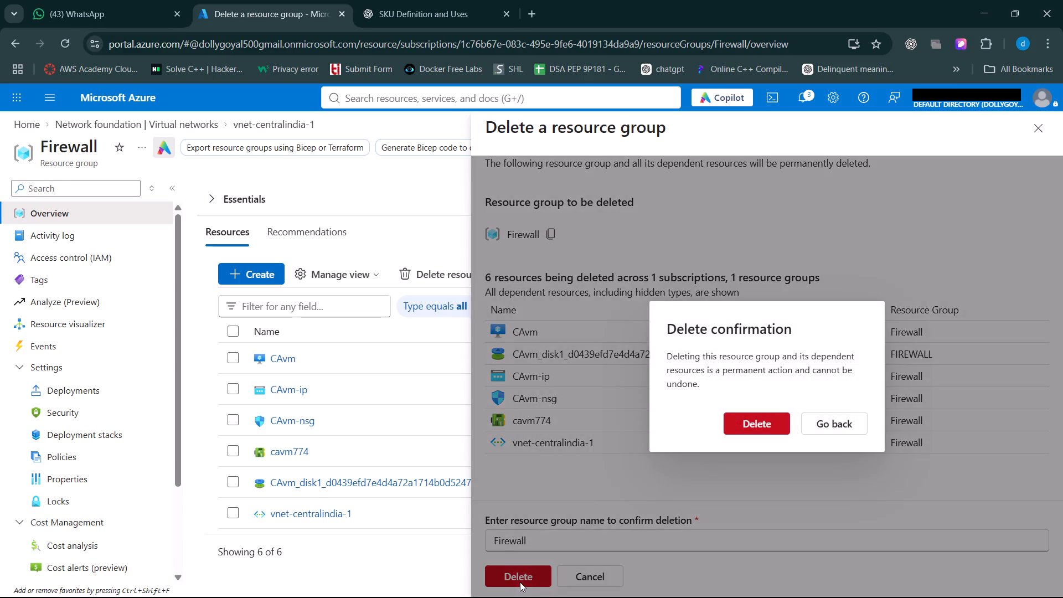
{"action": "left_click", "coordinate": [757, 419]}
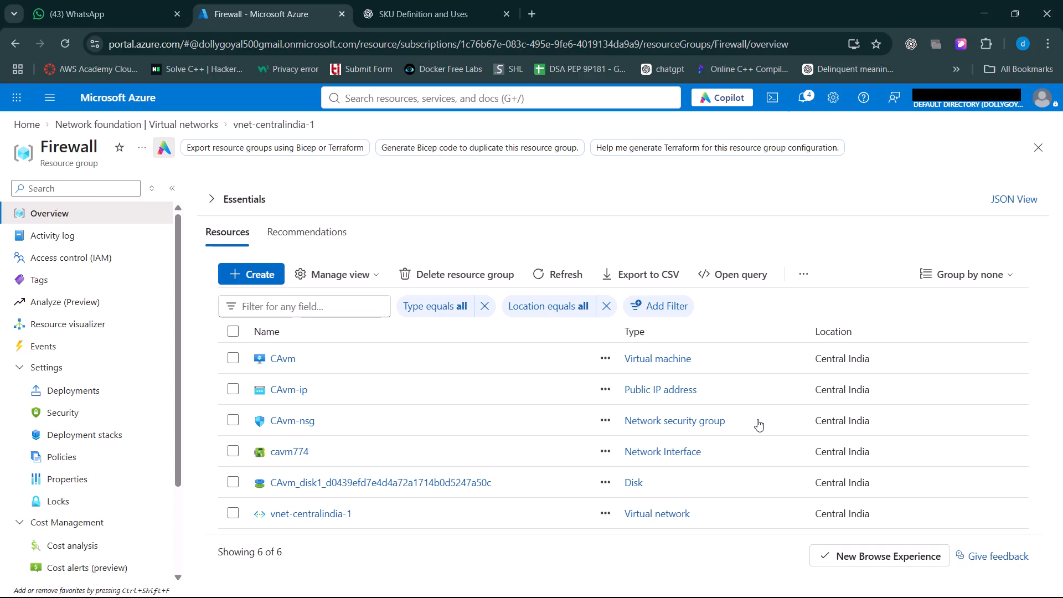
Refresh the Firewall resource group page, and reopen the group from the full recent resources list to check its deletion.
{"action": "left_click", "coordinate": [59, 51]}
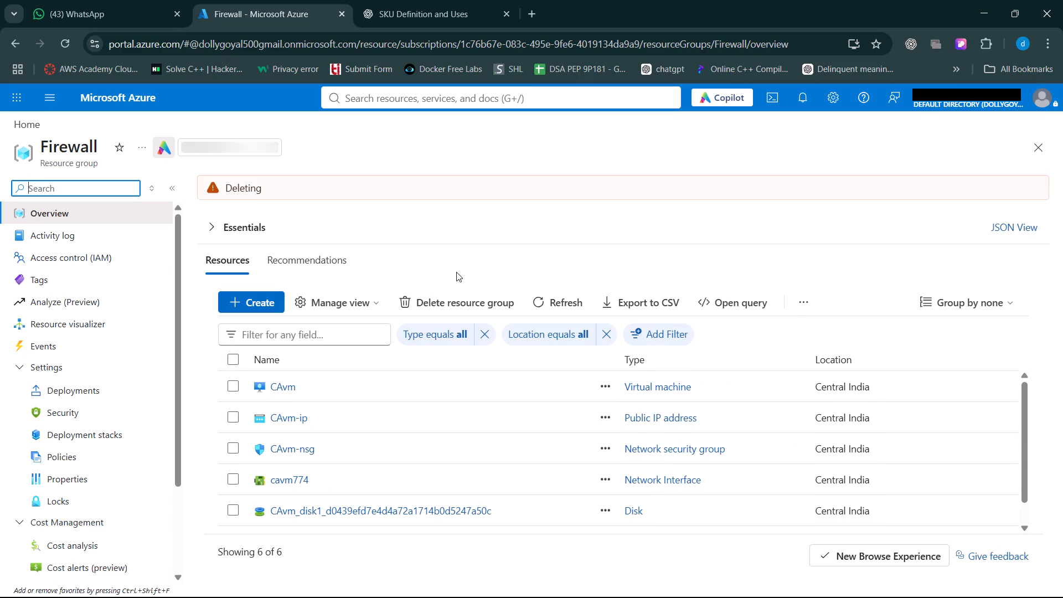
{"action": "left_click", "coordinate": [102, 108]}
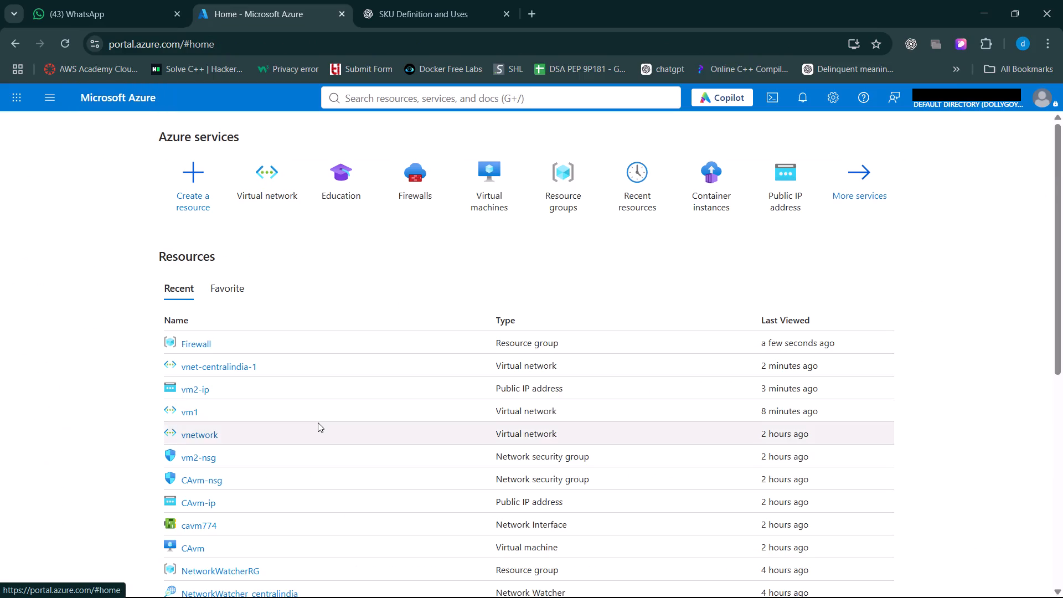
{"action": "scroll", "coordinate": [318, 422], "scroll_direction": "down", "scroll_amount": 3}
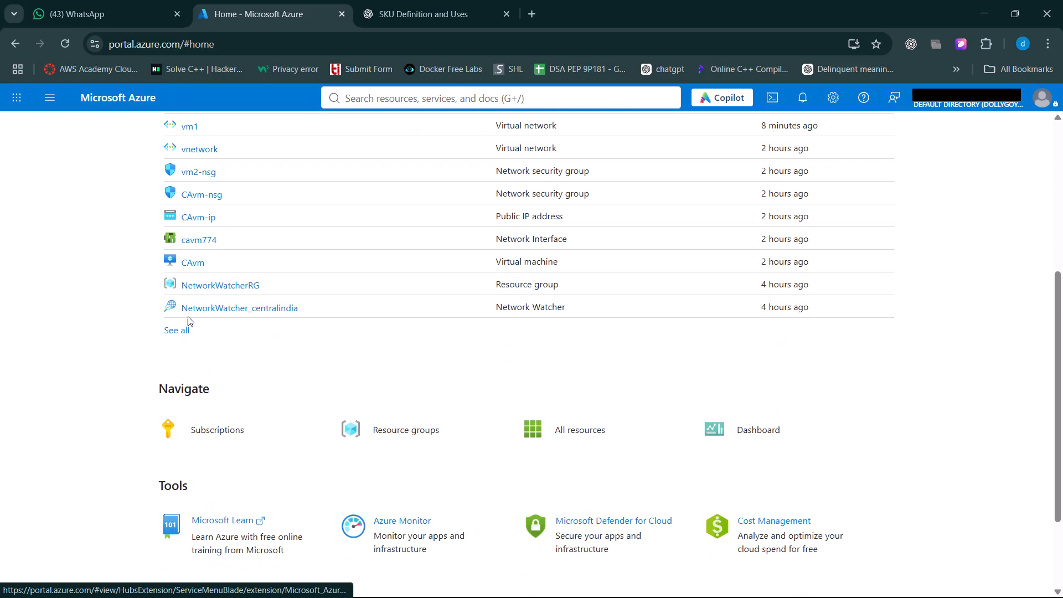
{"action": "left_click", "coordinate": [180, 333]}
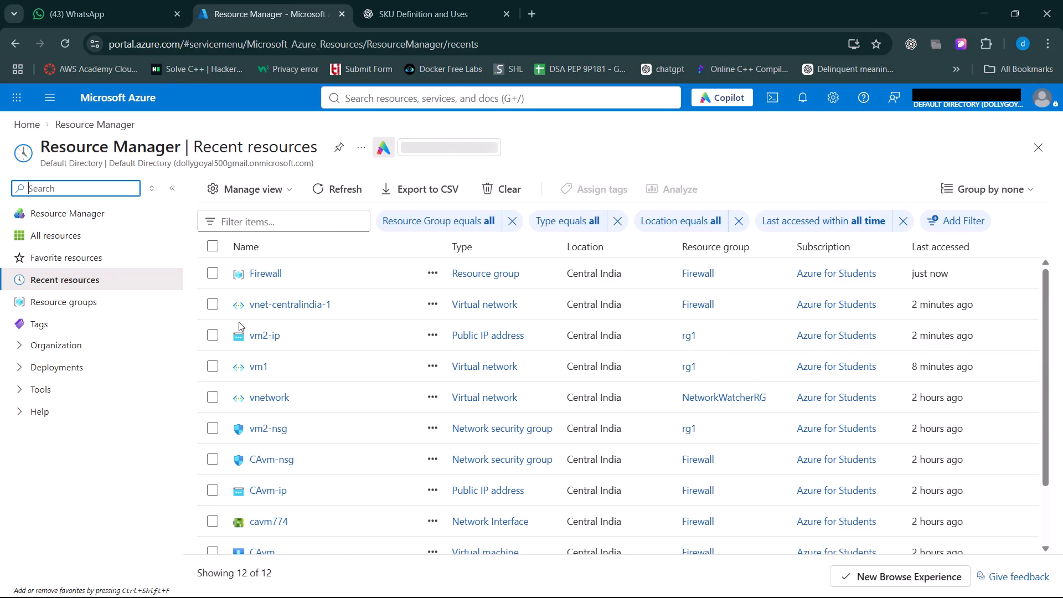
{"action": "scroll", "coordinate": [293, 393], "scroll_direction": "down", "scroll_amount": 4}
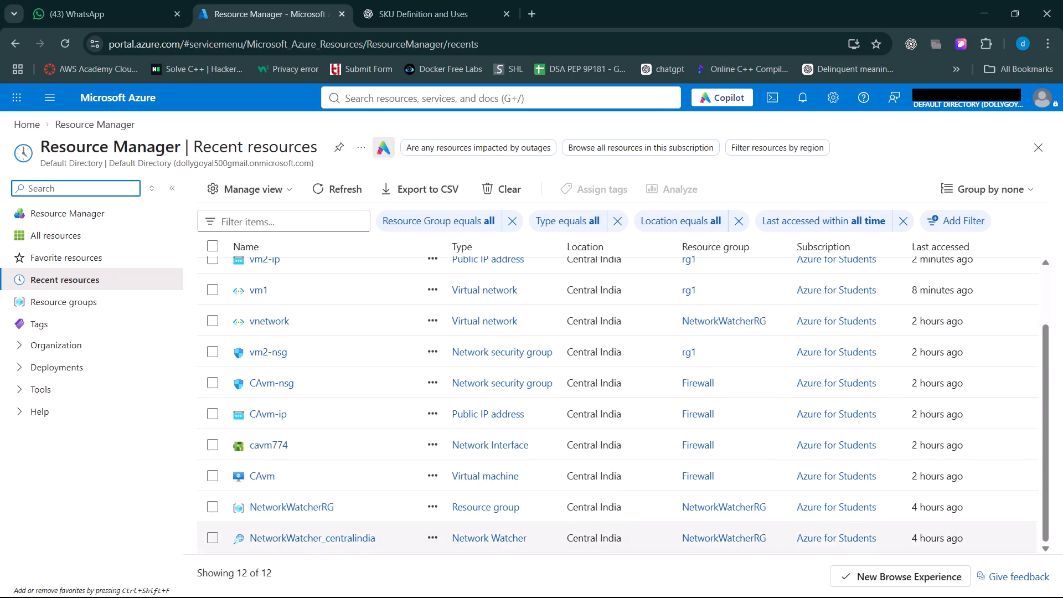
{"action": "scroll", "coordinate": [576, 451], "scroll_direction": "up", "scroll_amount": 5}
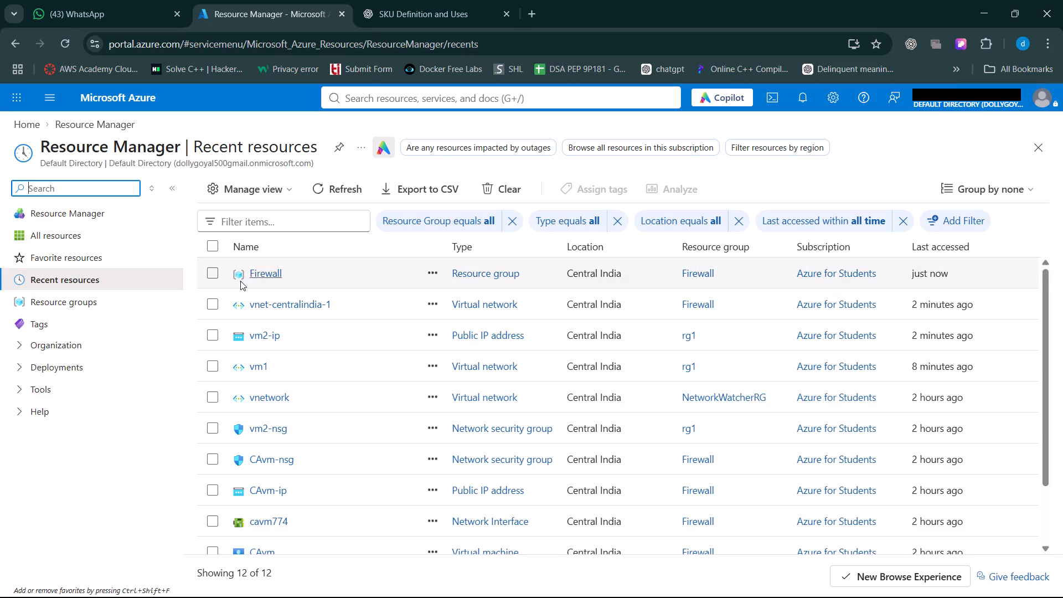
{"action": "left_click", "coordinate": [211, 274]}
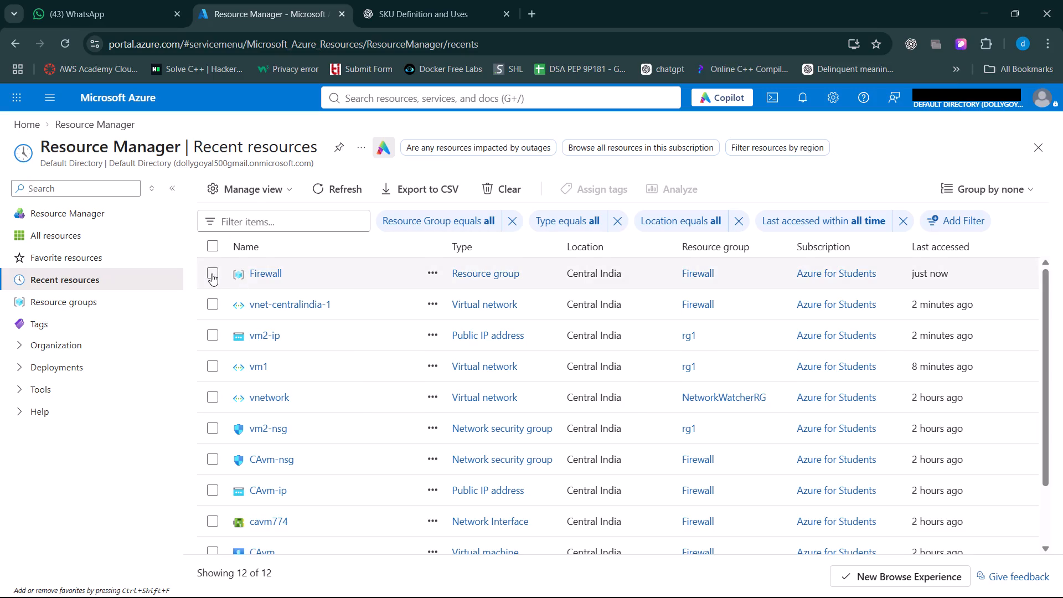
{"action": "left_click", "coordinate": [240, 274]}
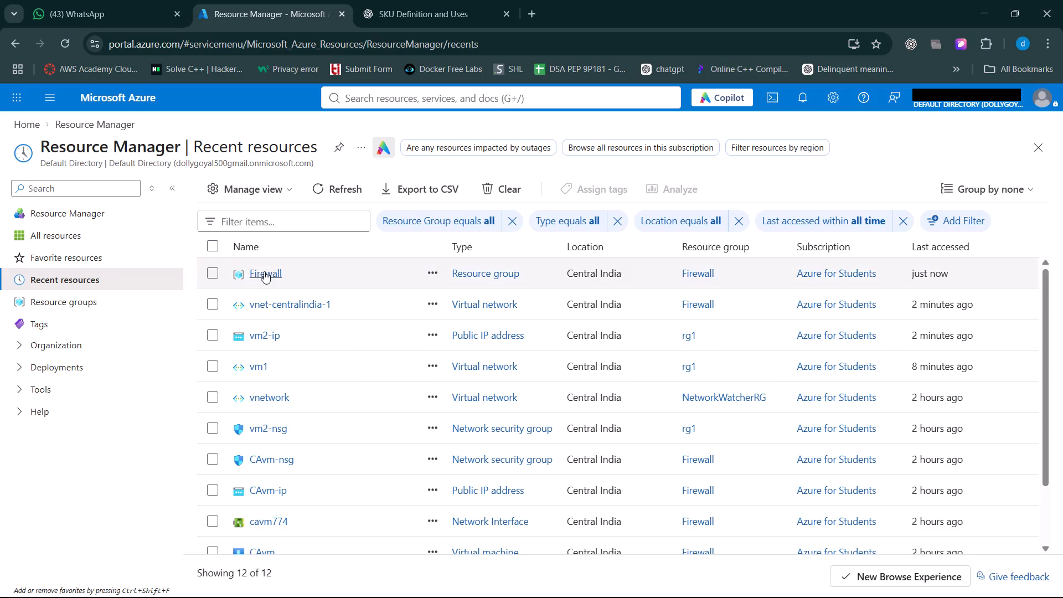
{"action": "left_click", "coordinate": [264, 271]}
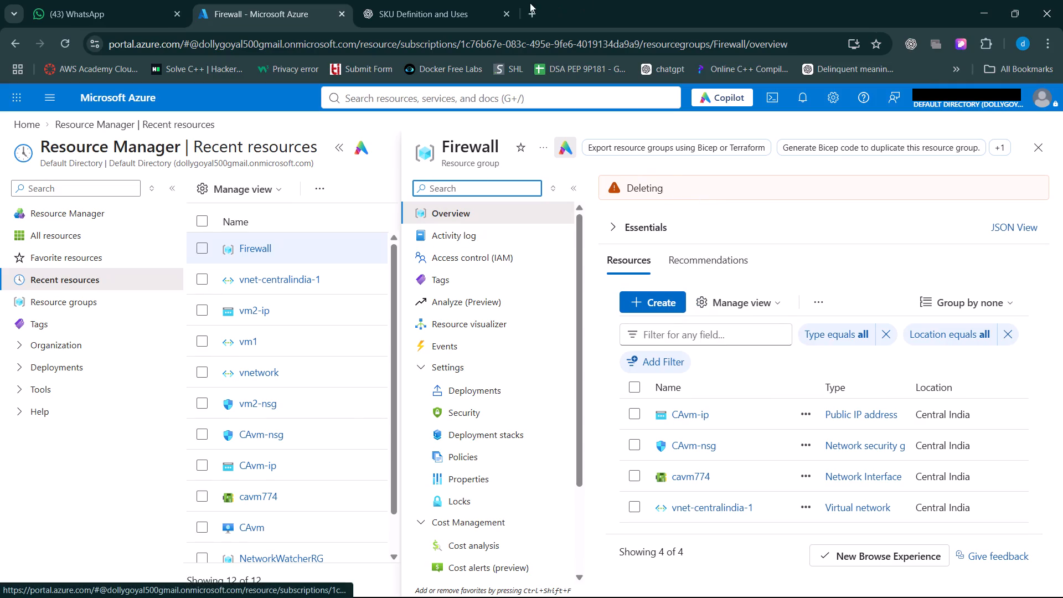
Switch to the ChatGPT conversation "SKU Definition and Uses", reload it, and return to the Azure portal.
{"action": "left_click", "coordinate": [414, 0]}
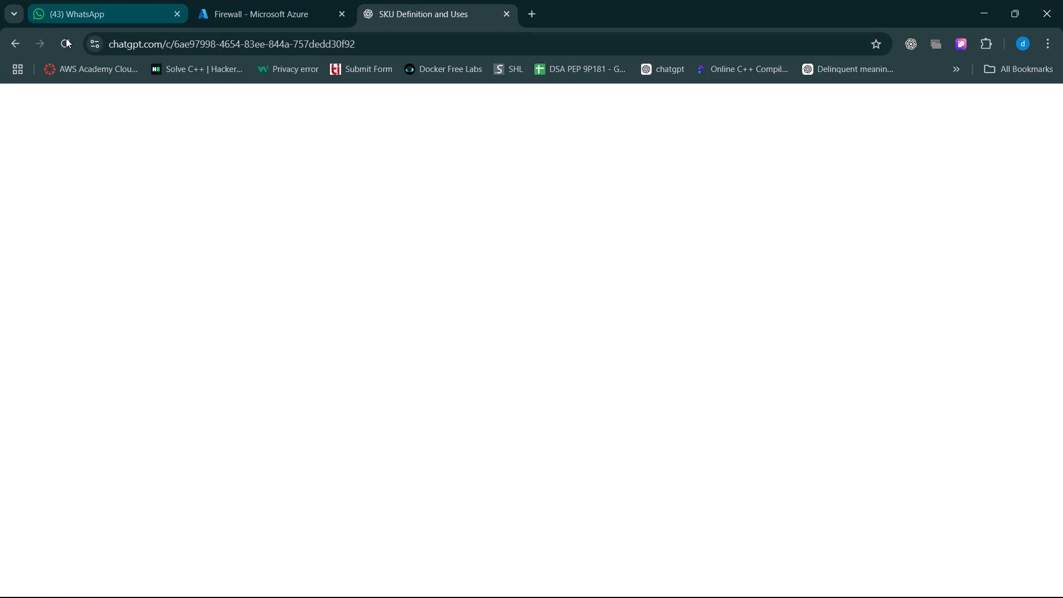
{"action": "left_click", "coordinate": [64, 40]}
{"action": "left_click", "coordinate": [207, 0]}
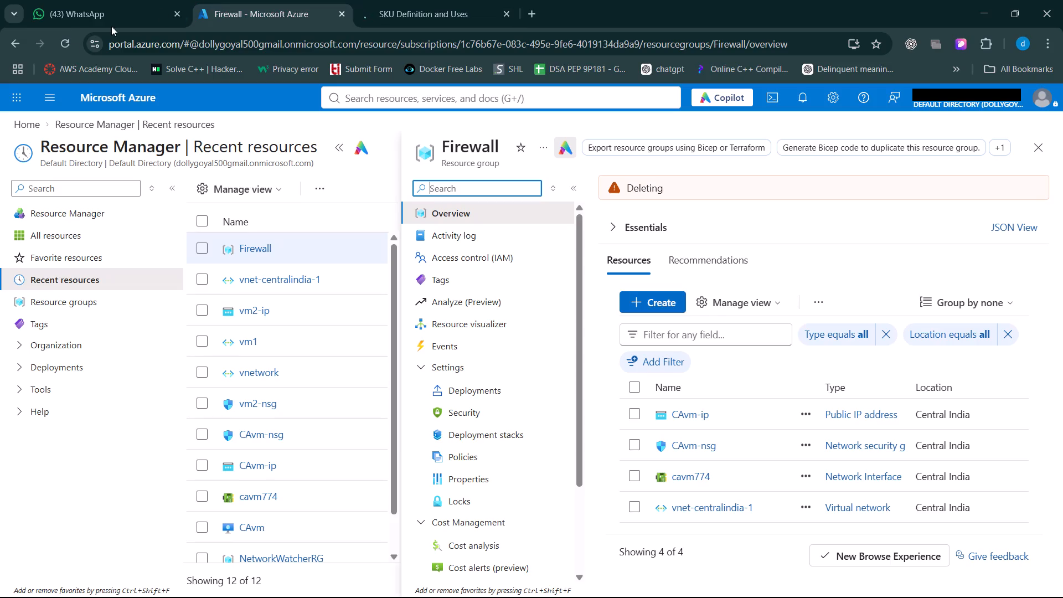
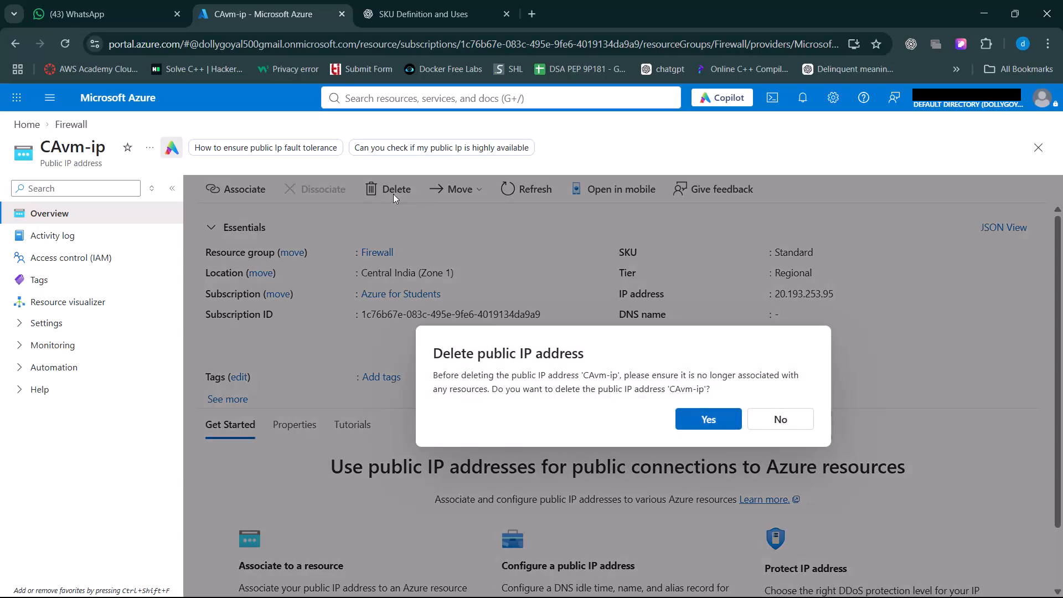
Confirm the deletion of the CAvm-ip public IP address in the Firewall resource group.
{"action": "left_click", "coordinate": [685, 419]}
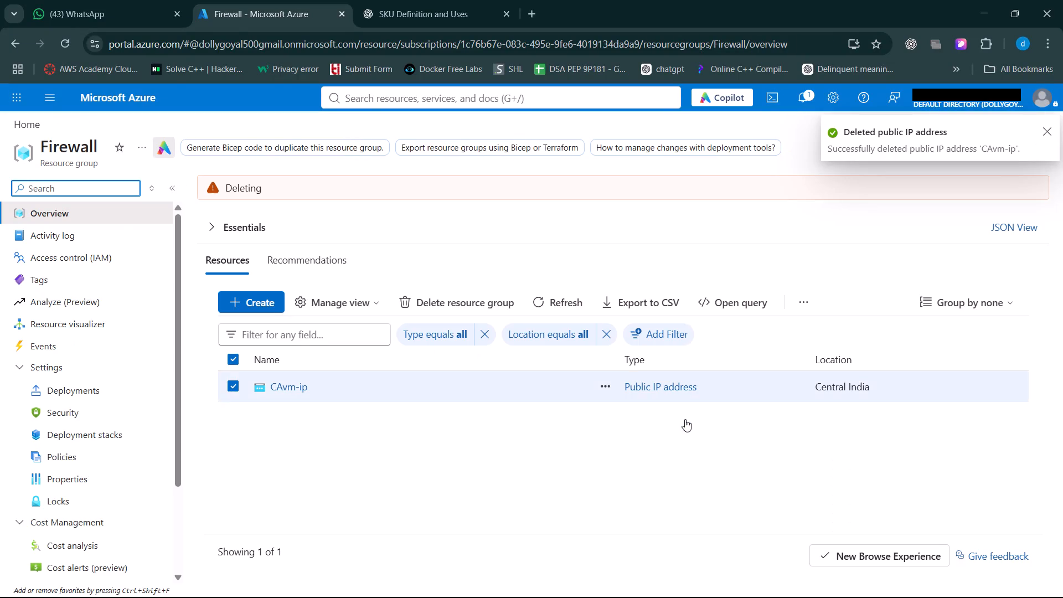
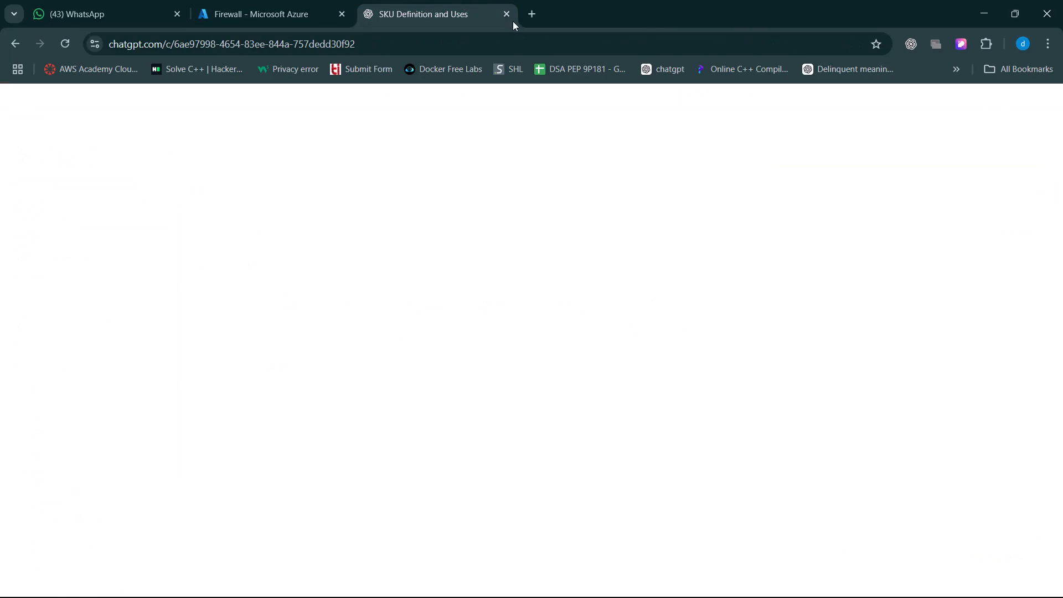
Go back to the Azure portal home, open the Firewall resource group from the recent resources to check its deletion, and reload the page.
{"action": "left_click", "coordinate": [303, 0]}
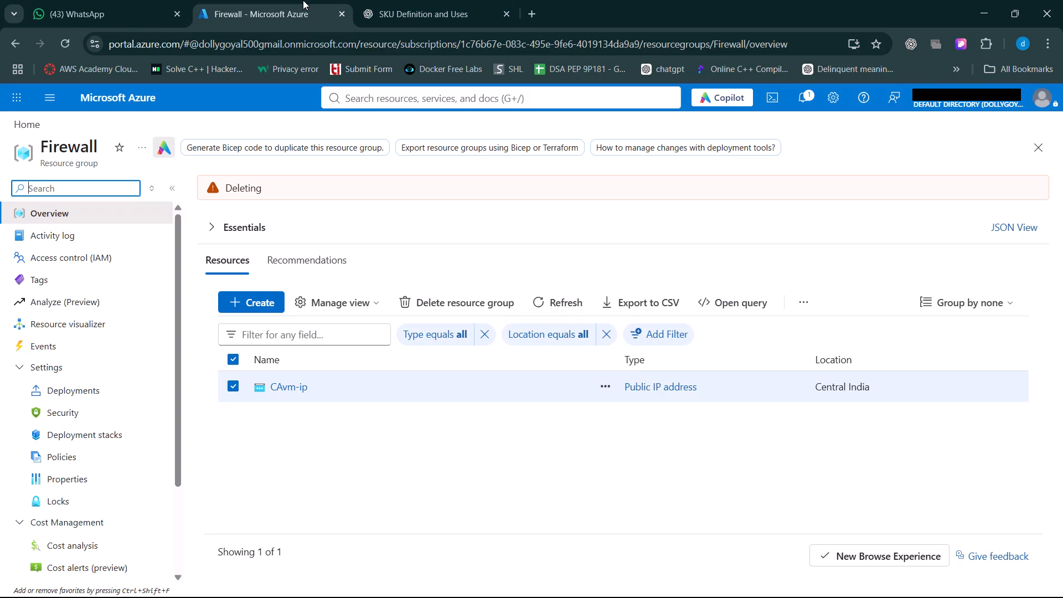
{"action": "left_click", "coordinate": [122, 85]}
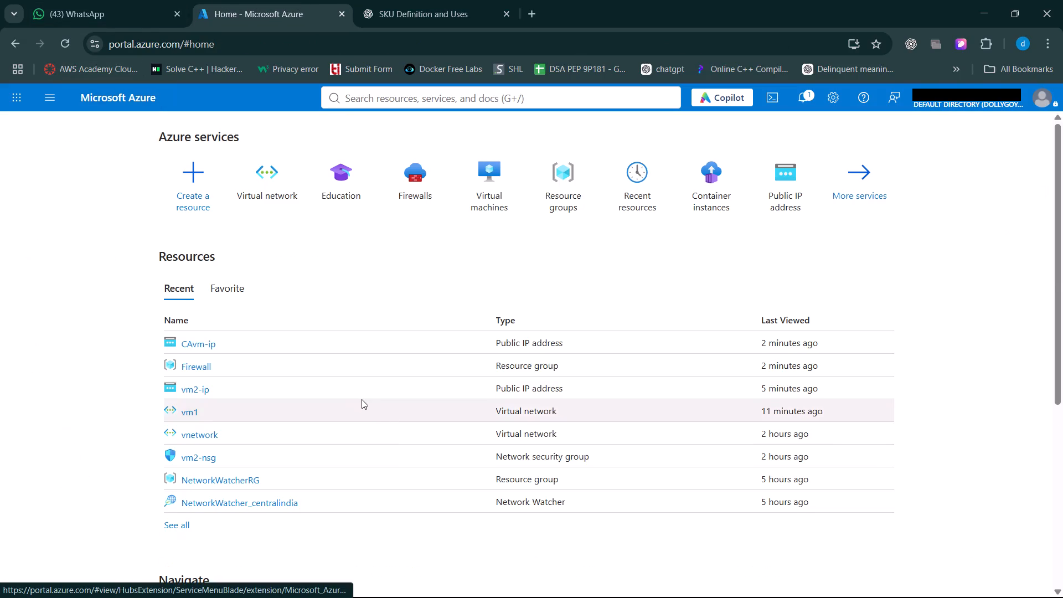
{"action": "scroll", "coordinate": [359, 399], "scroll_direction": "down", "scroll_amount": 2}
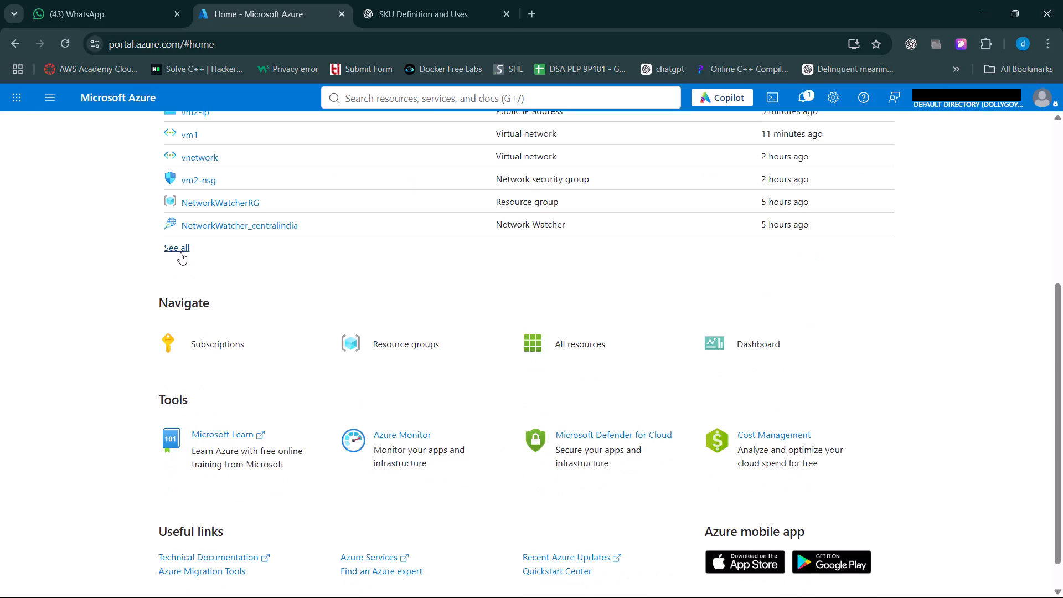
{"action": "scroll", "coordinate": [180, 252], "scroll_direction": "up", "scroll_amount": 2}
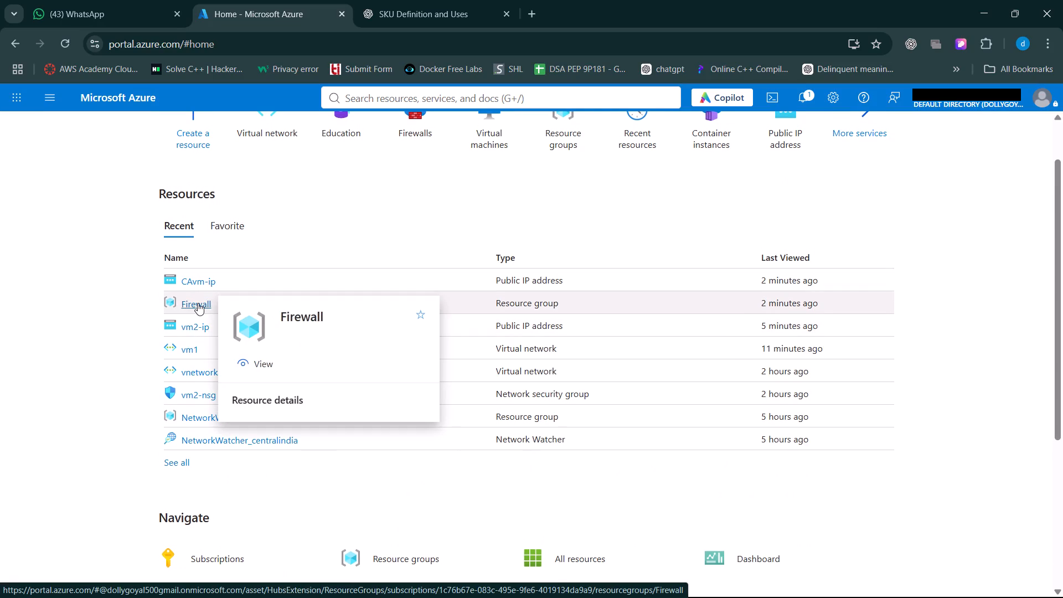
{"action": "left_click", "coordinate": [198, 303]}
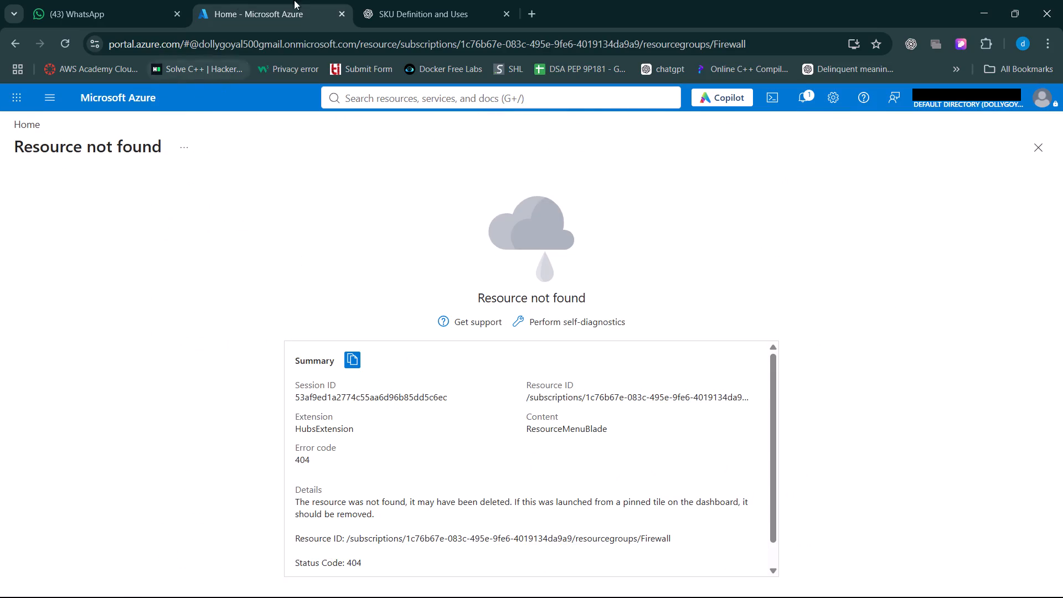
{"action": "left_click", "coordinate": [66, 47]}
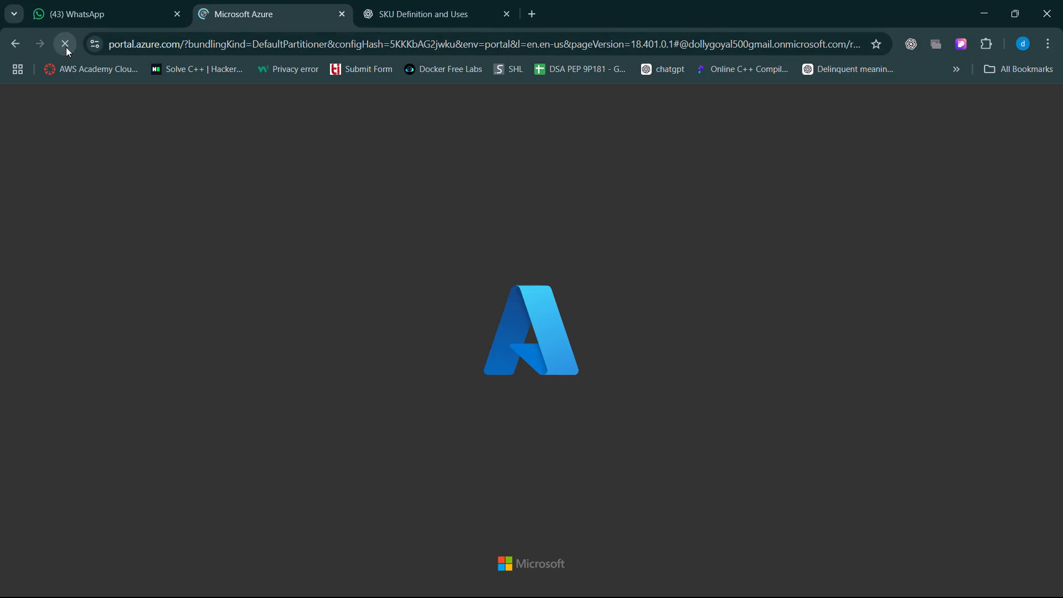
Close the browser window.
{"action": "left_click", "coordinate": [1061, 0]}
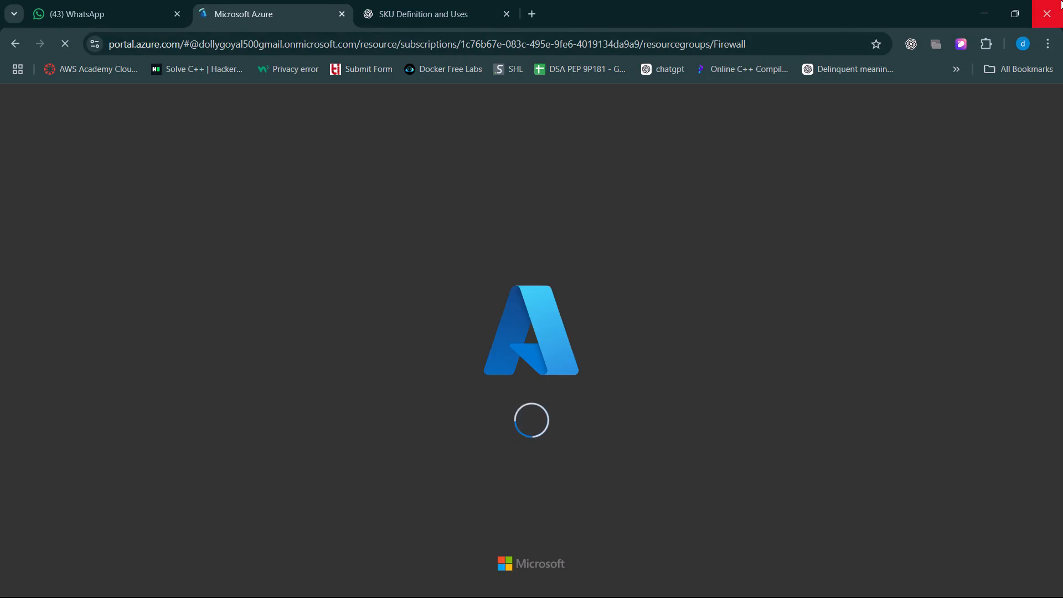
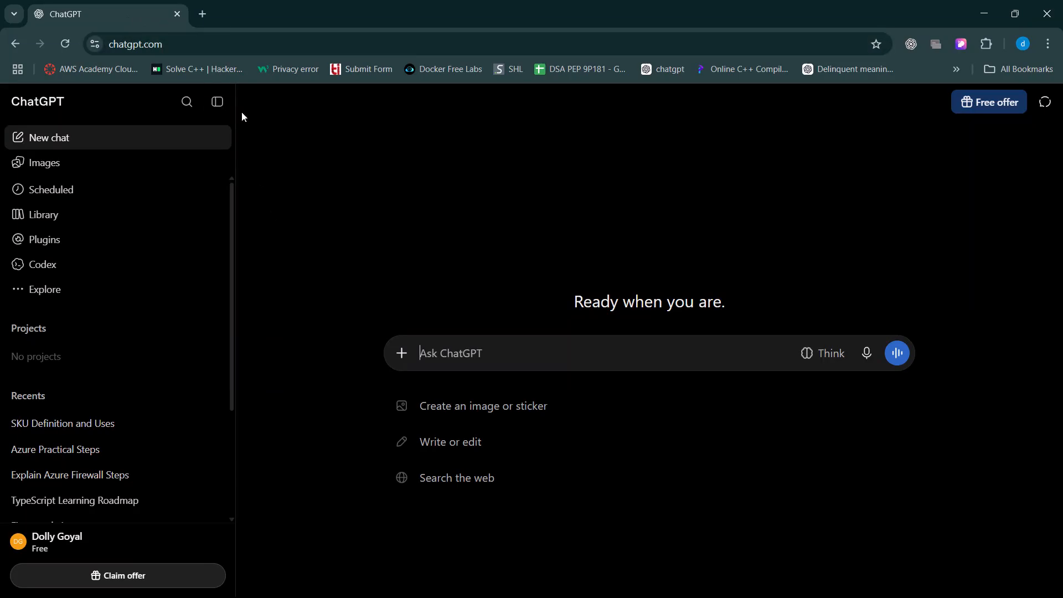
Open a new browser tab and enter "azur" in the address bar to find the Azure portal.
{"action": "left_click", "coordinate": [207, 9]}
{"action": "type", "text": "azur"}
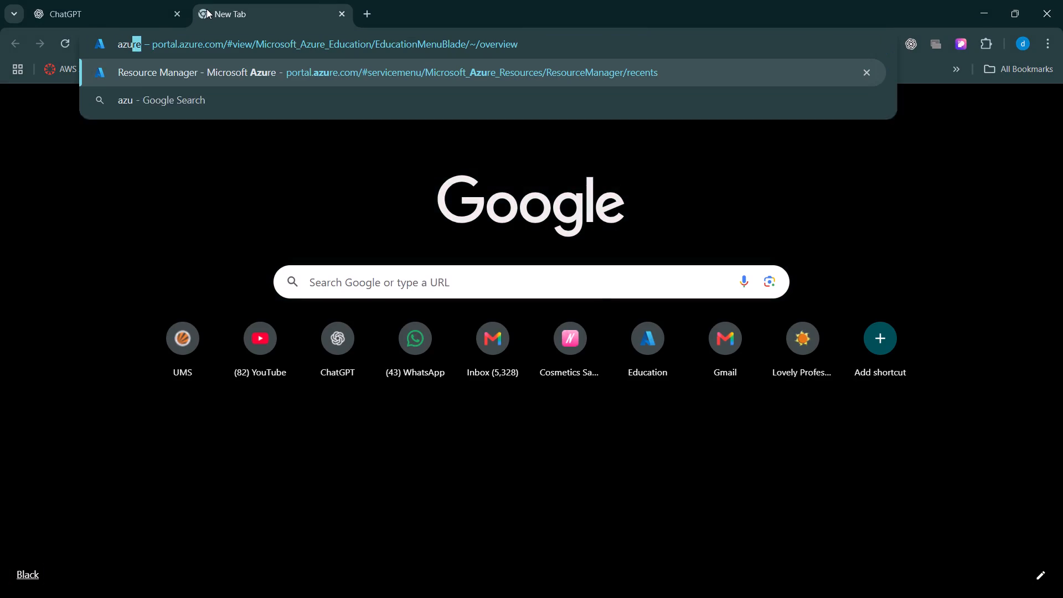
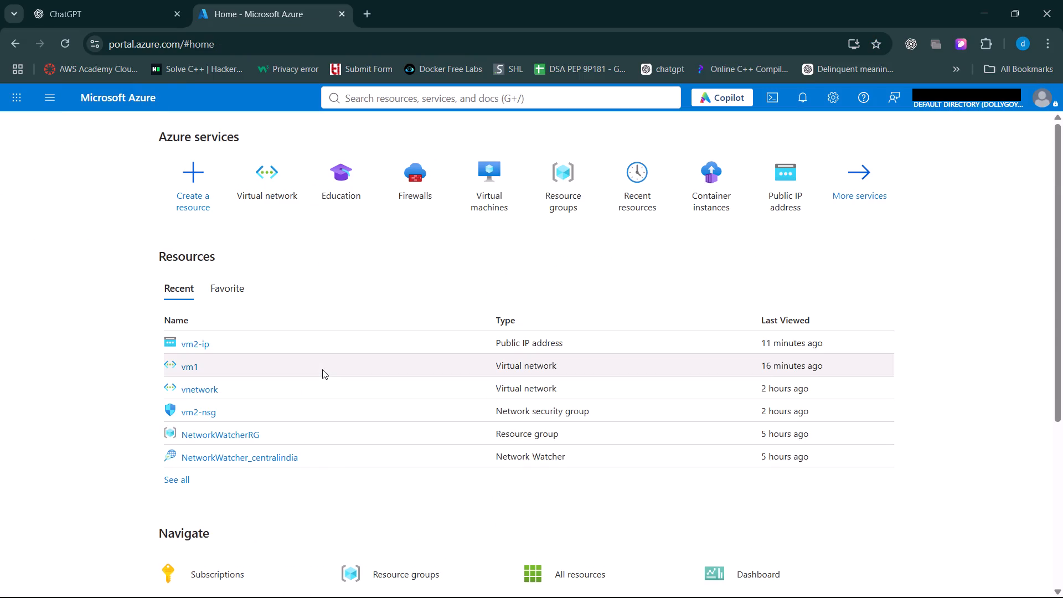
Open the vm1 virtual network from the recent resources and delete it, confirming the permanent deletion.
{"action": "scroll", "coordinate": [322, 369], "scroll_direction": "down", "scroll_amount": 2}
{"action": "scroll", "coordinate": [322, 369], "scroll_direction": "up", "scroll_amount": 1}
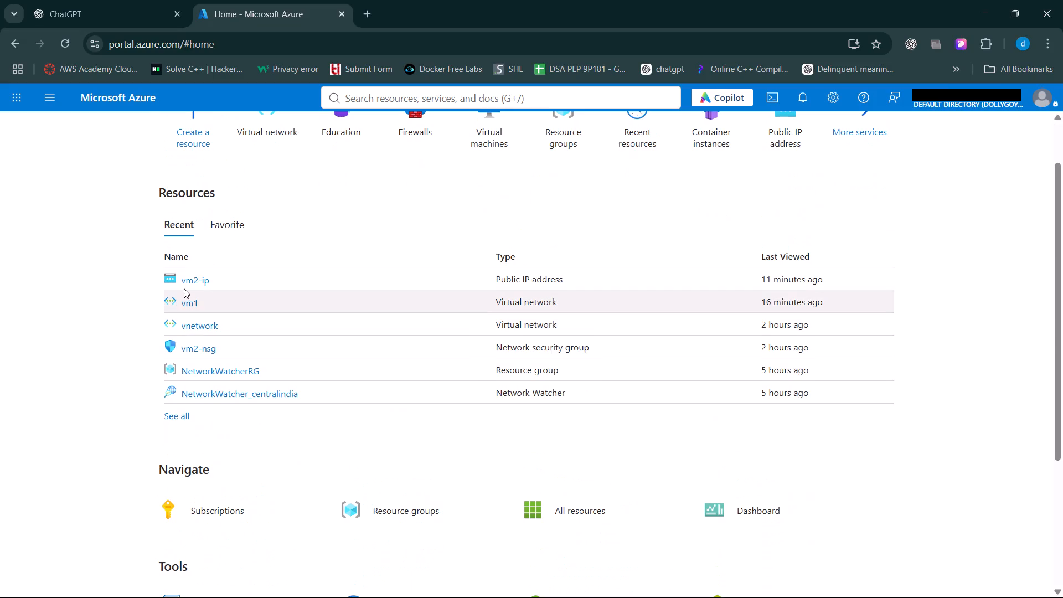
{"action": "left_click", "coordinate": [188, 302]}
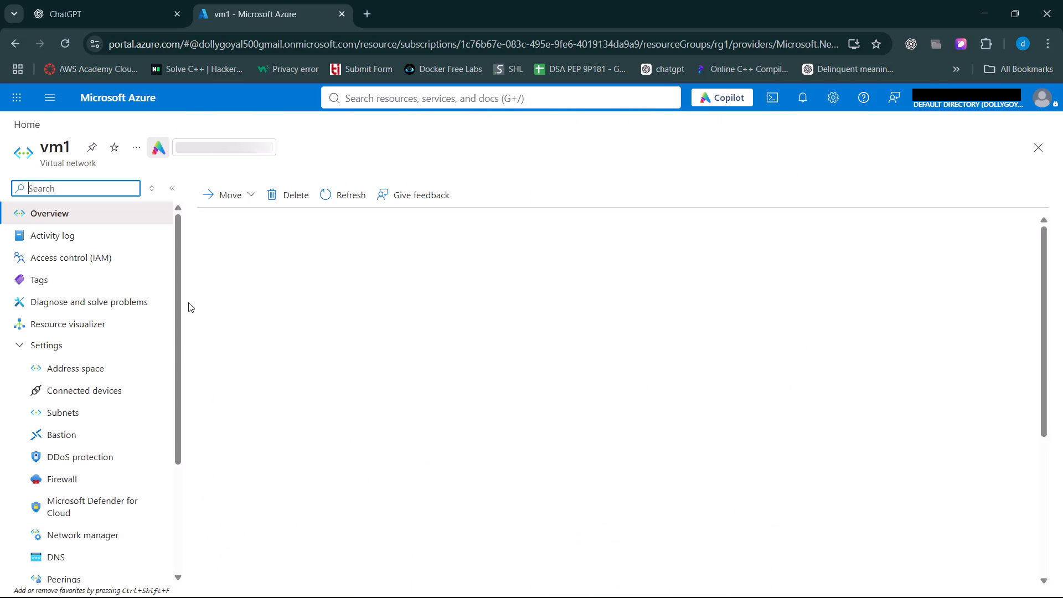
{"action": "left_click", "coordinate": [289, 193]}
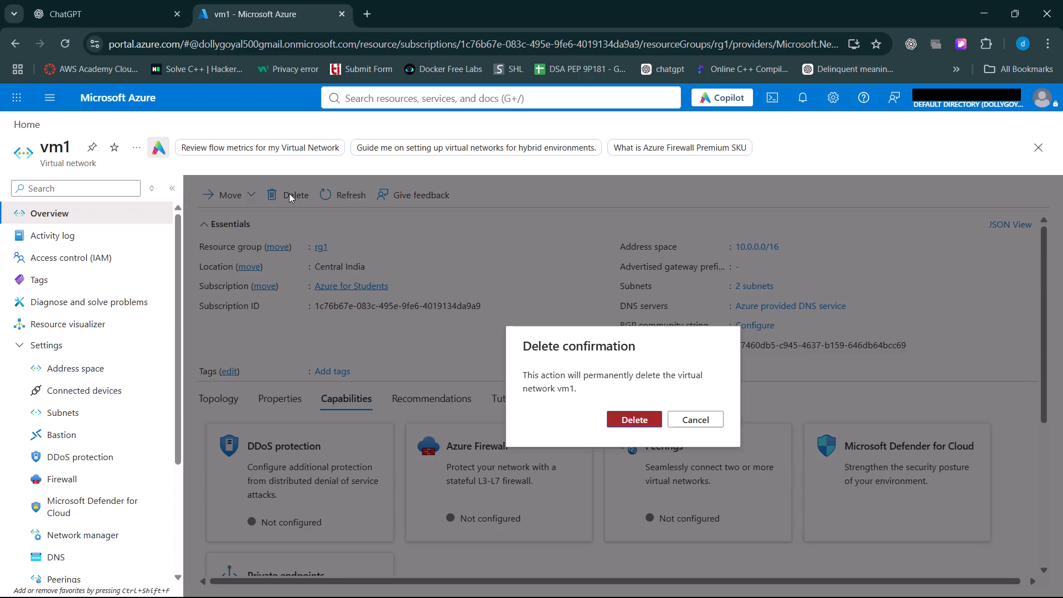
{"action": "left_click", "coordinate": [633, 413]}
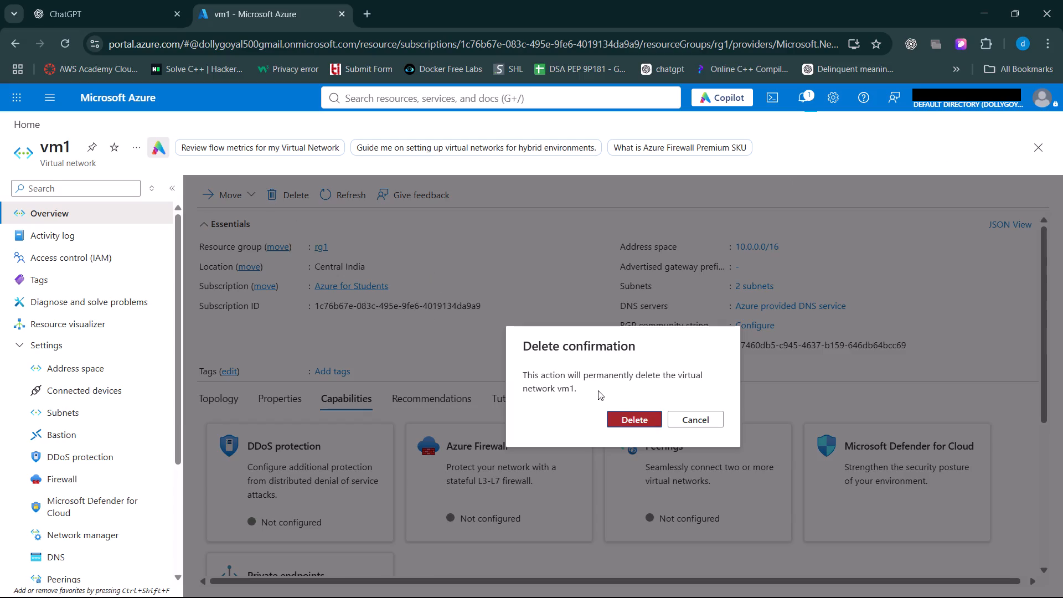
{"action": "left_click", "coordinate": [644, 415]}
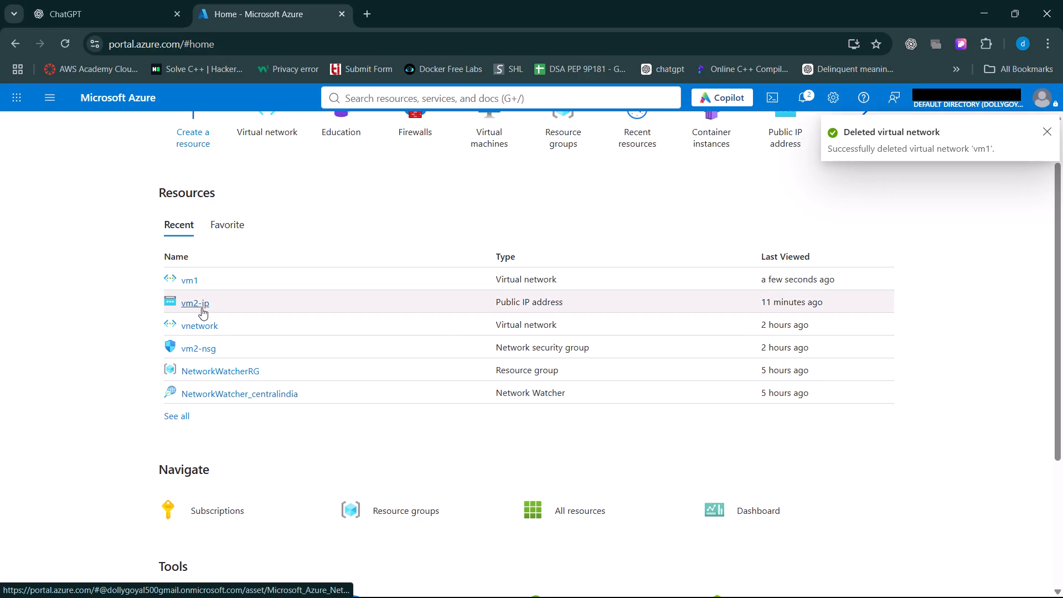
Open the vm2-ip public IP address from the recent resources and delete it, confirming the deletion.
{"action": "left_click", "coordinate": [202, 308]}
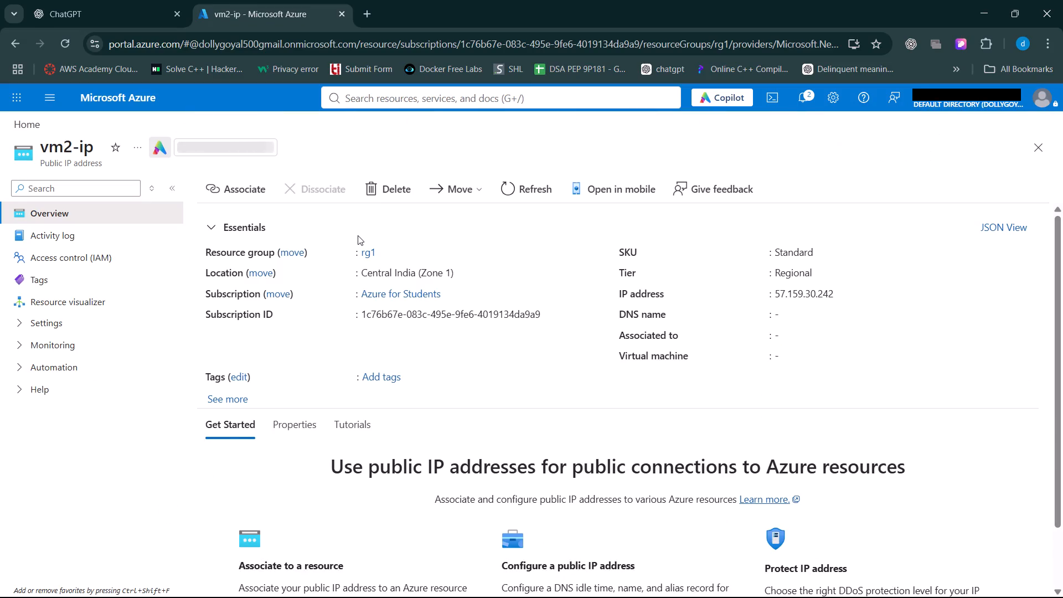
{"action": "left_click", "coordinate": [381, 185]}
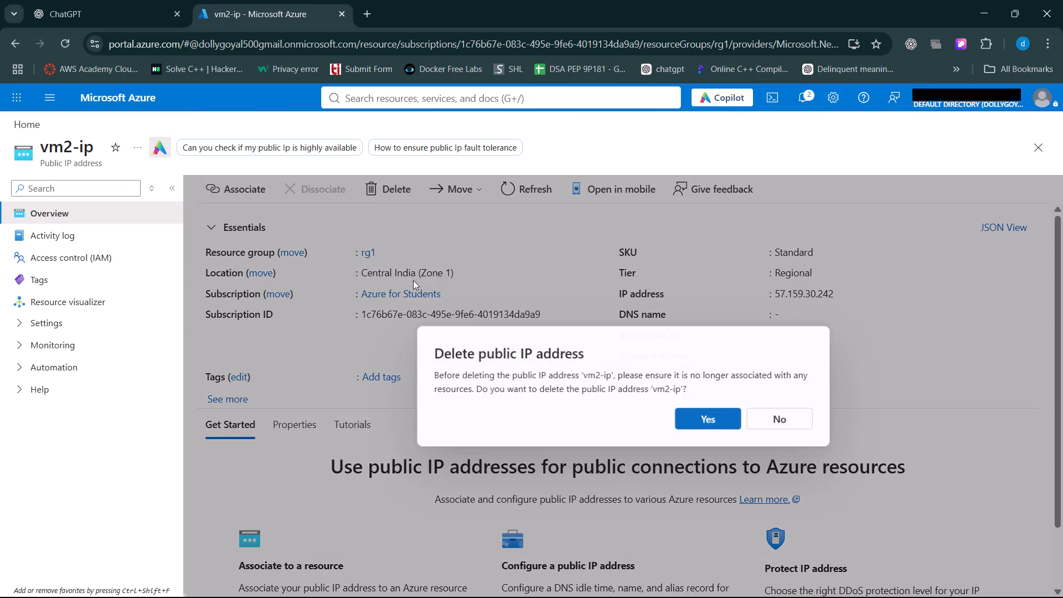
{"action": "left_click", "coordinate": [705, 424]}
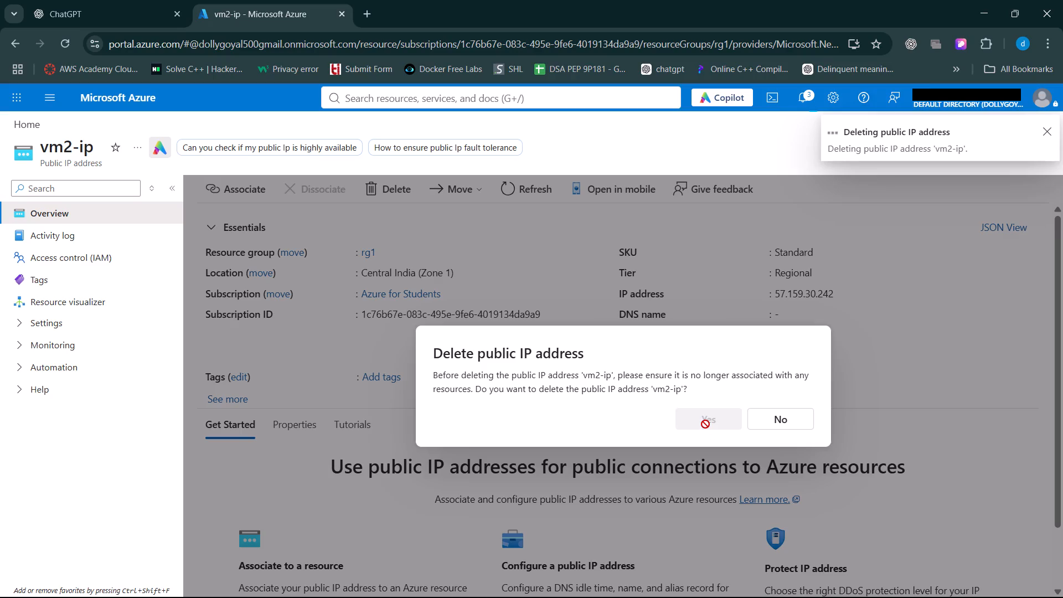
{"action": "left_click", "coordinate": [786, 424]}
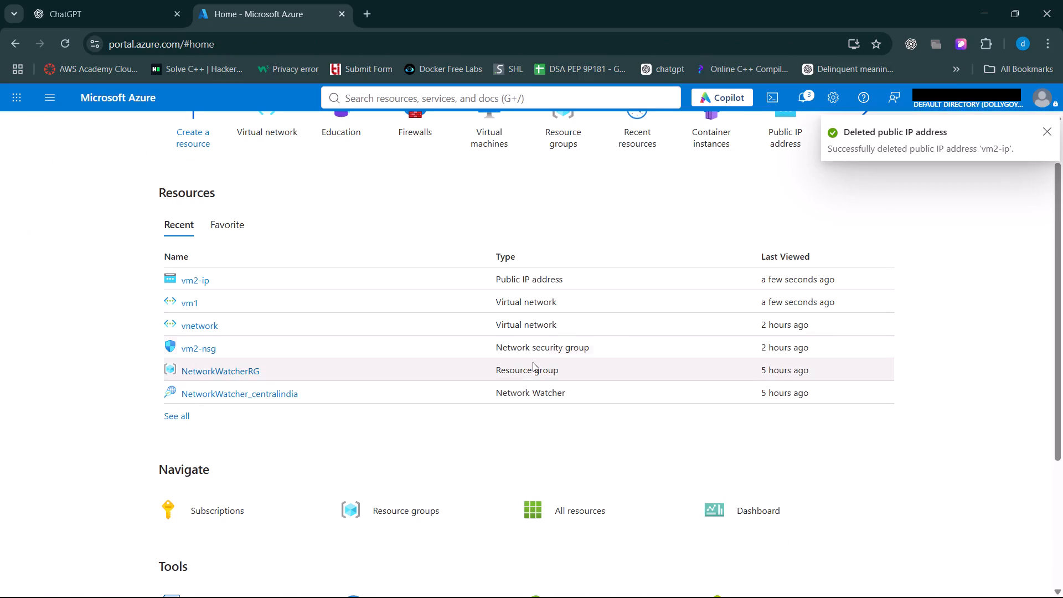
Delete the NetworkWatcherRG resource group with its dependent resources, entering NetworkWatcherRG as the confirmation name.
{"action": "left_click", "coordinate": [245, 375]}
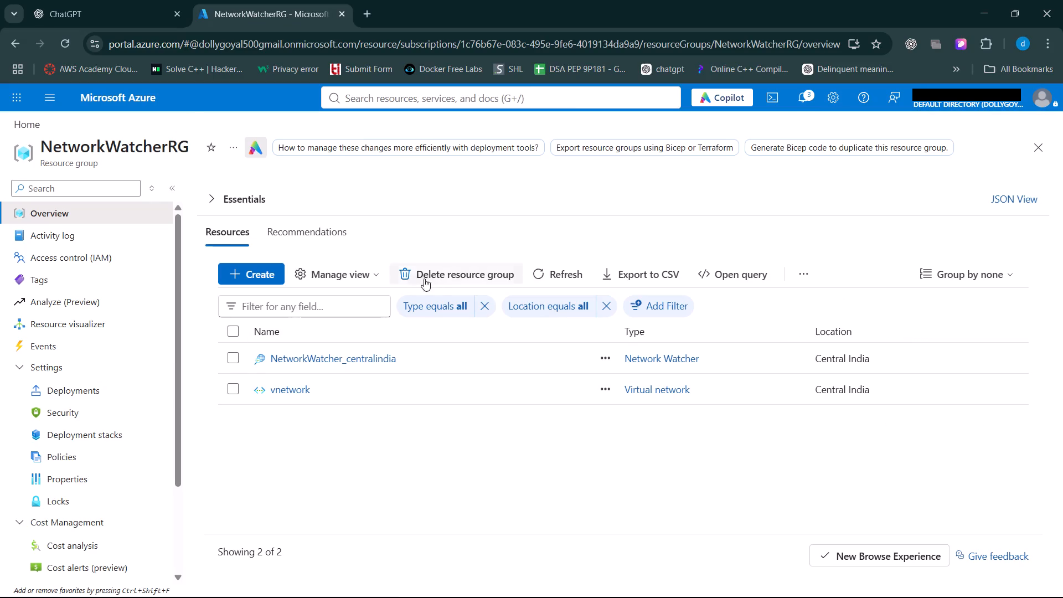
{"action": "left_click", "coordinate": [438, 282]}
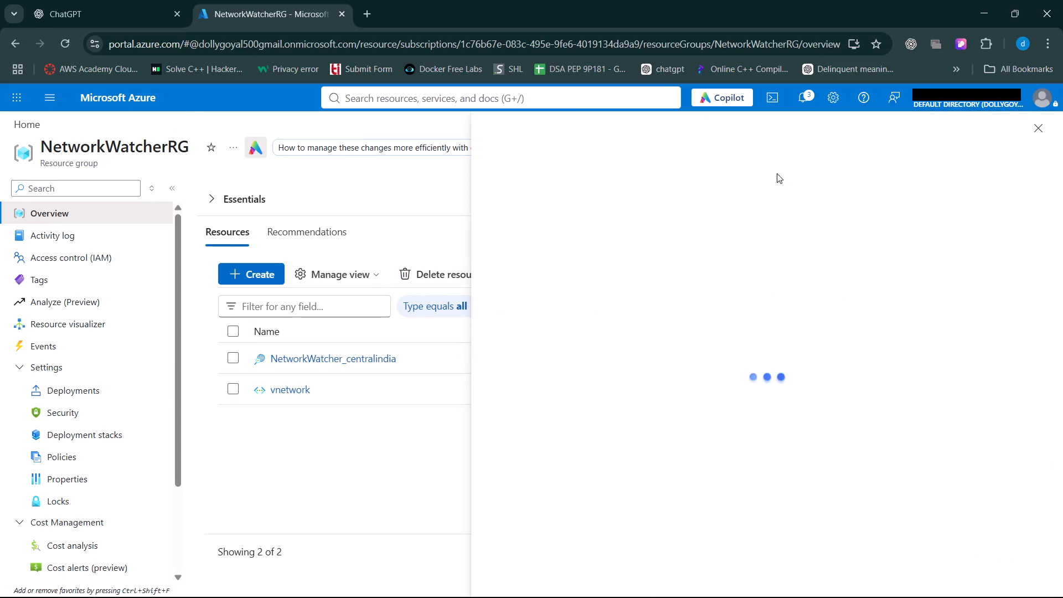
{"action": "left_click", "coordinate": [603, 234]}
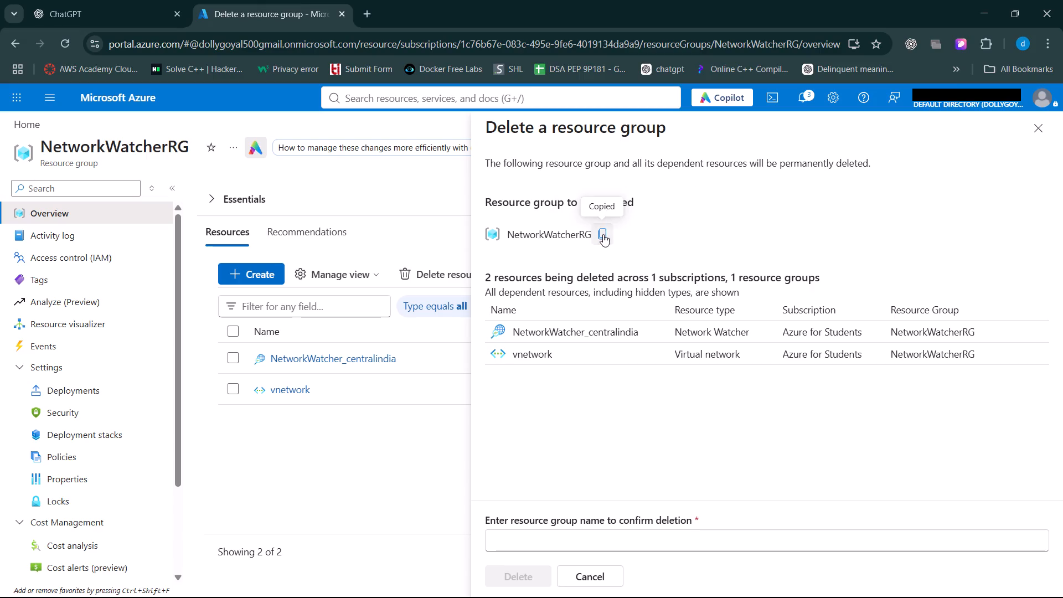
{"action": "left_click", "coordinate": [589, 539]}
{"action": "key", "text": "ctrl+v"}
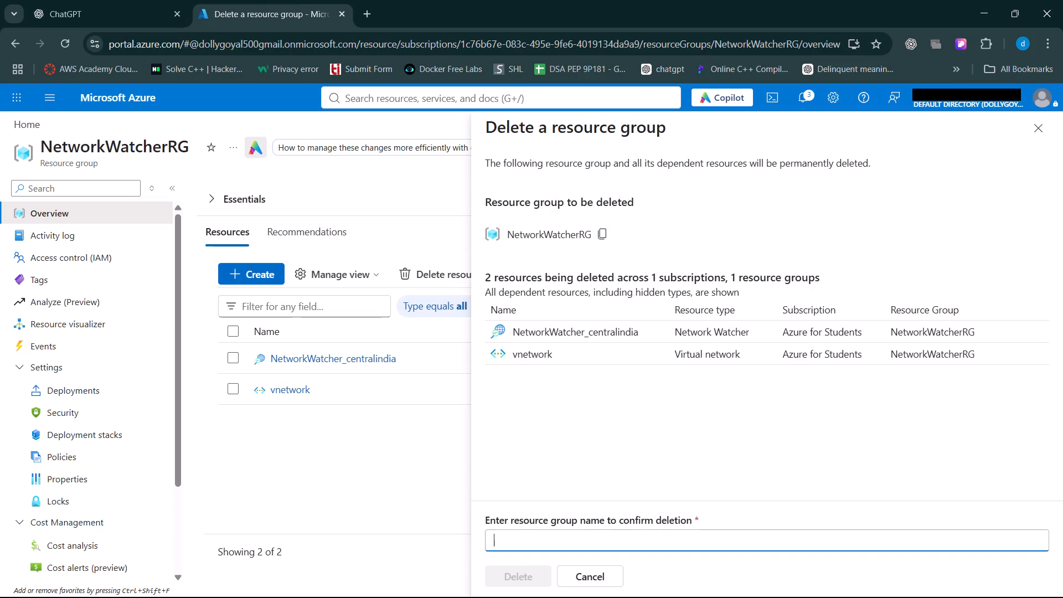
{"action": "left_click", "coordinate": [536, 579]}
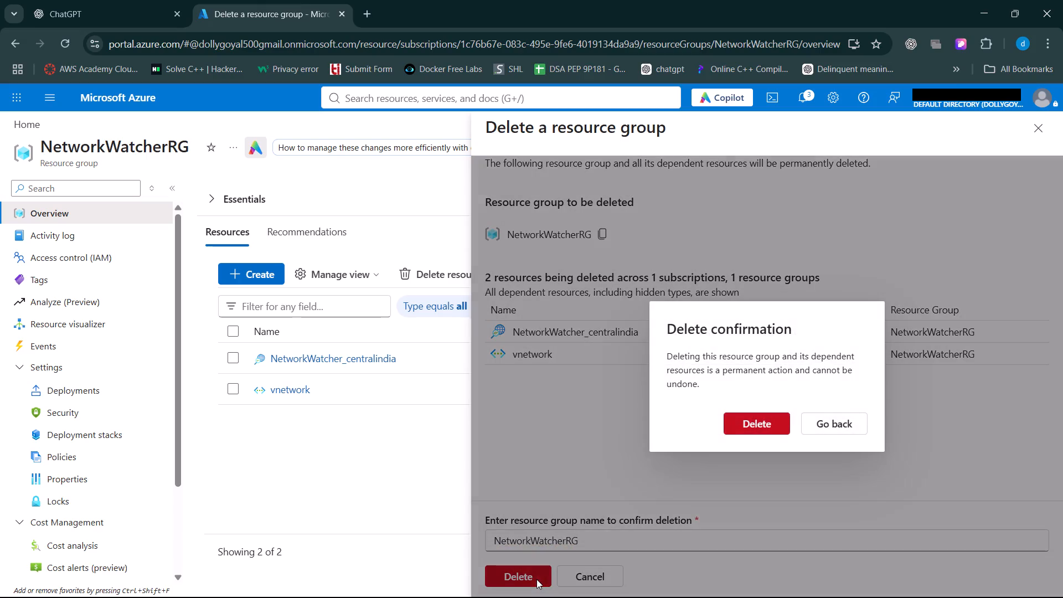
{"action": "left_click", "coordinate": [776, 421]}
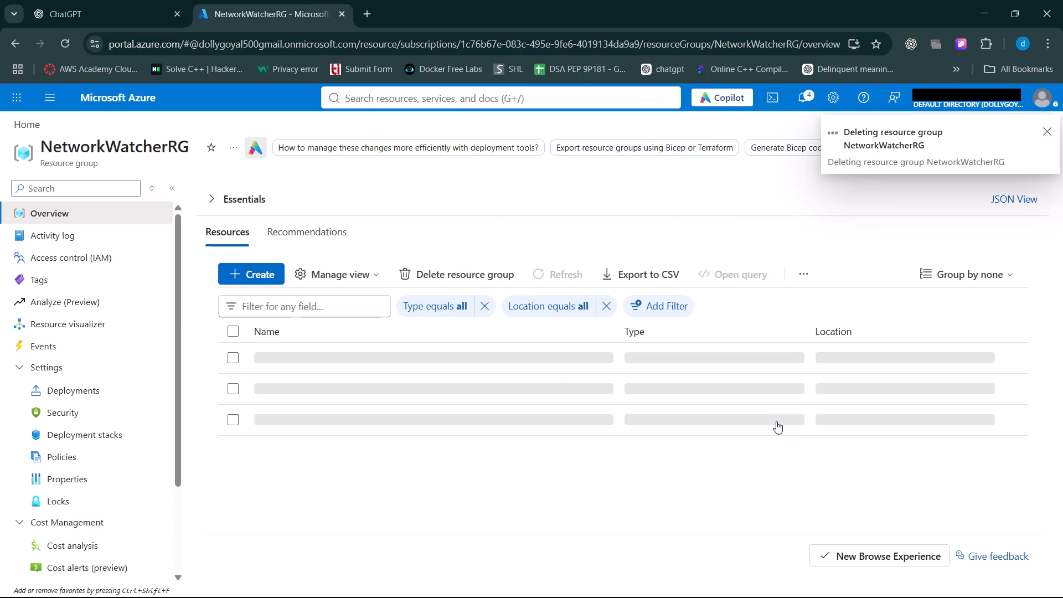
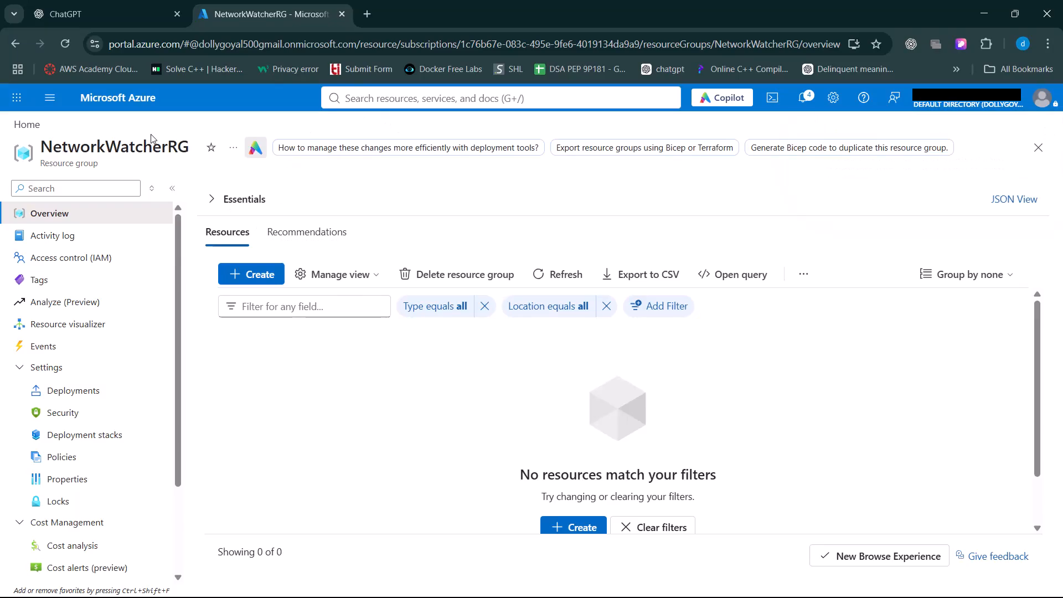
Return to the portal home, open the NetworkWatcher_centralindia network watcher from the recent resources and reload its page.
{"action": "left_click", "coordinate": [114, 90]}
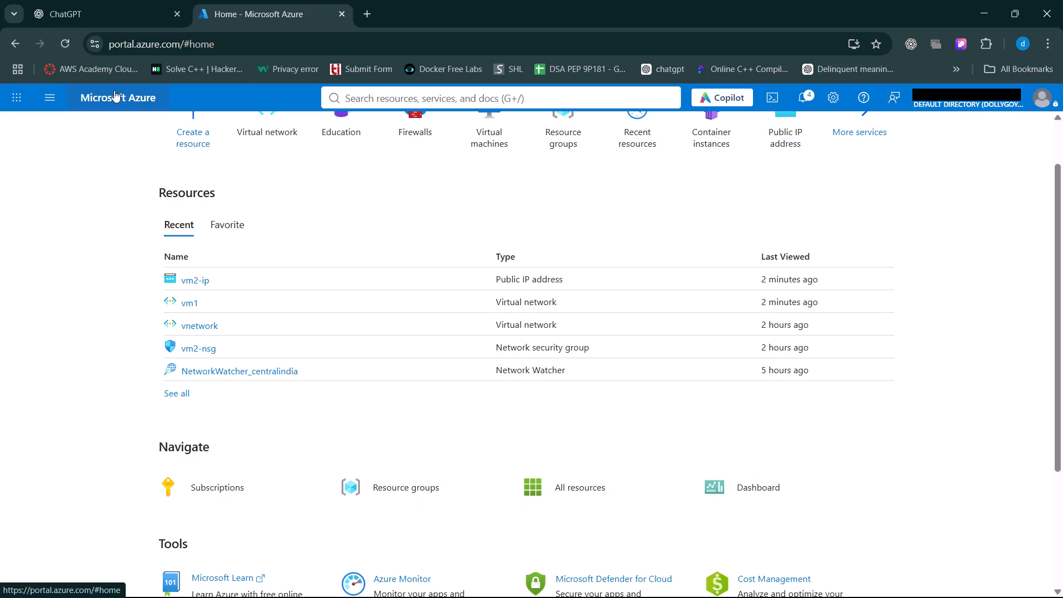
{"action": "left_click", "coordinate": [272, 368]}
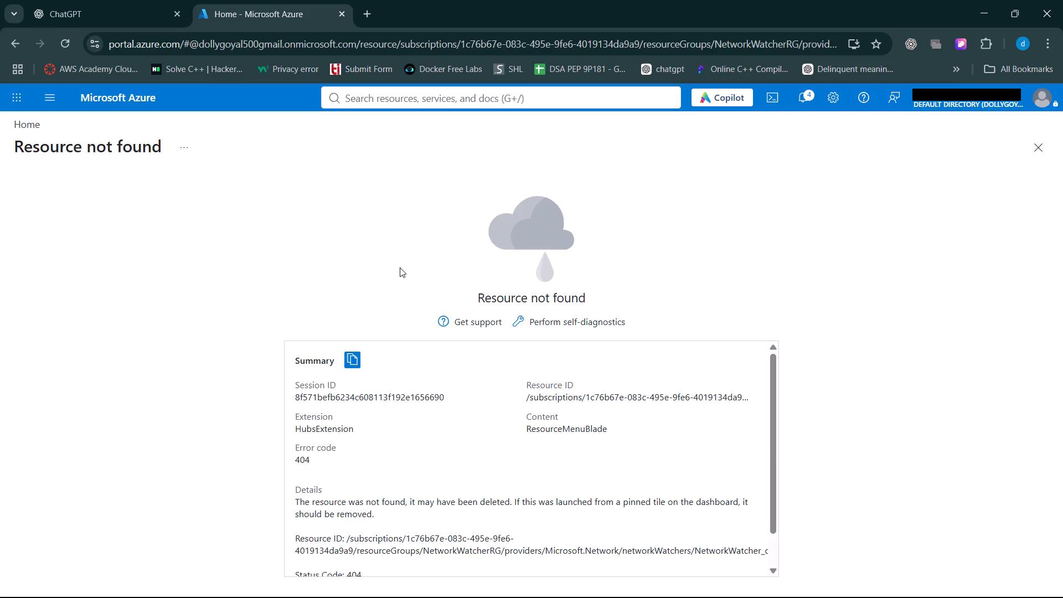
{"action": "left_click", "coordinate": [65, 35]}
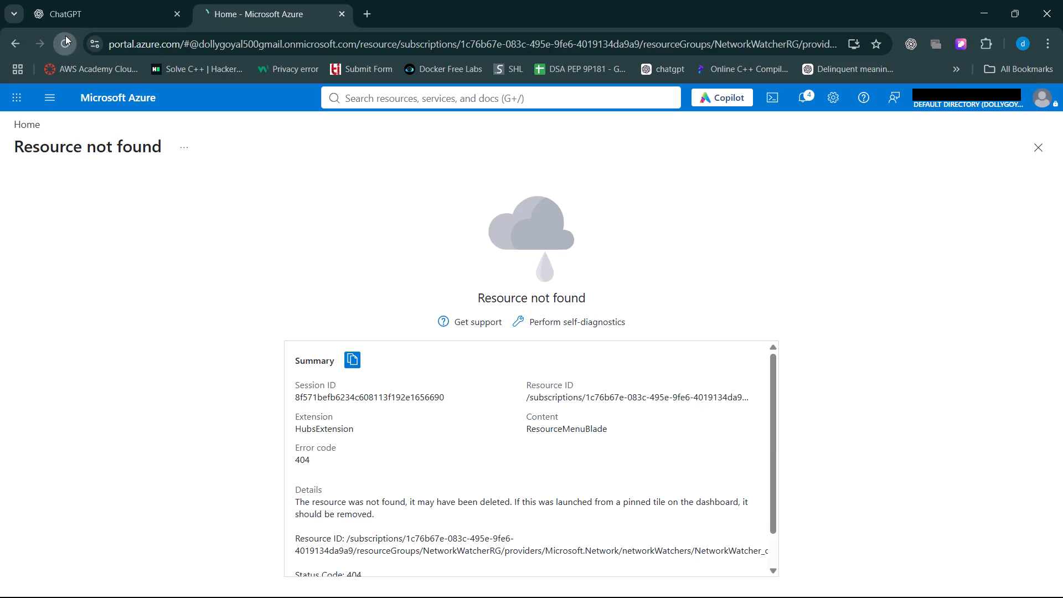
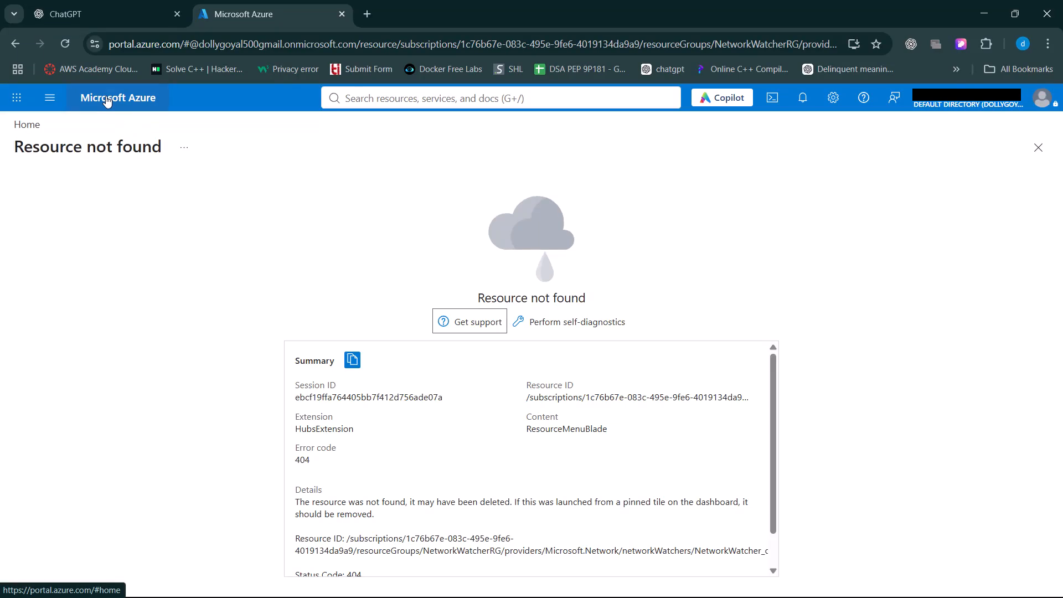
Return to the portal home, open the vm2-nsg network security group from the recent resources and delete it.
{"action": "left_click", "coordinate": [106, 96]}
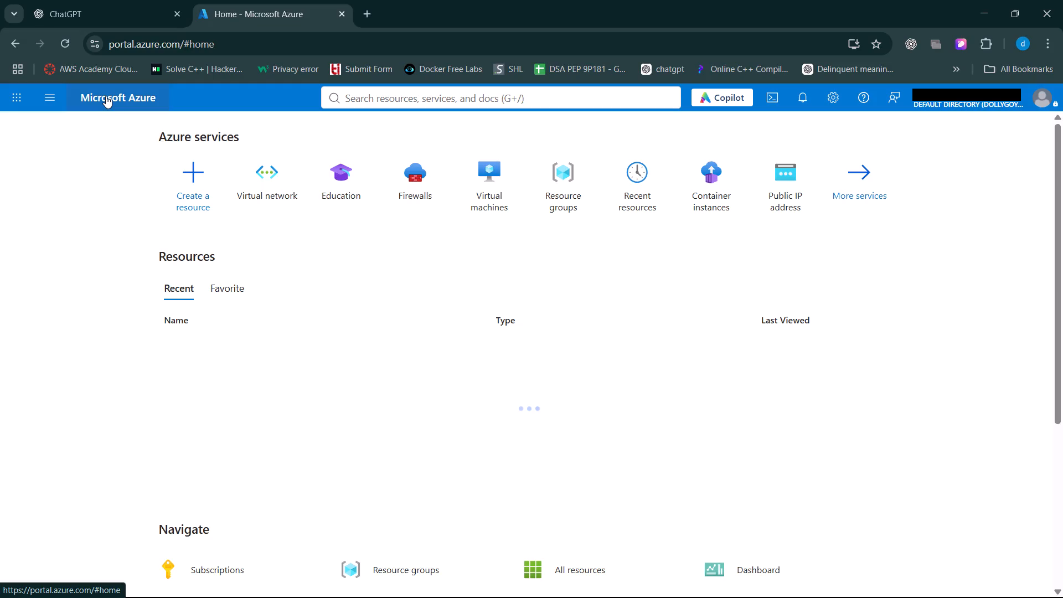
{"action": "left_click", "coordinate": [182, 342]}
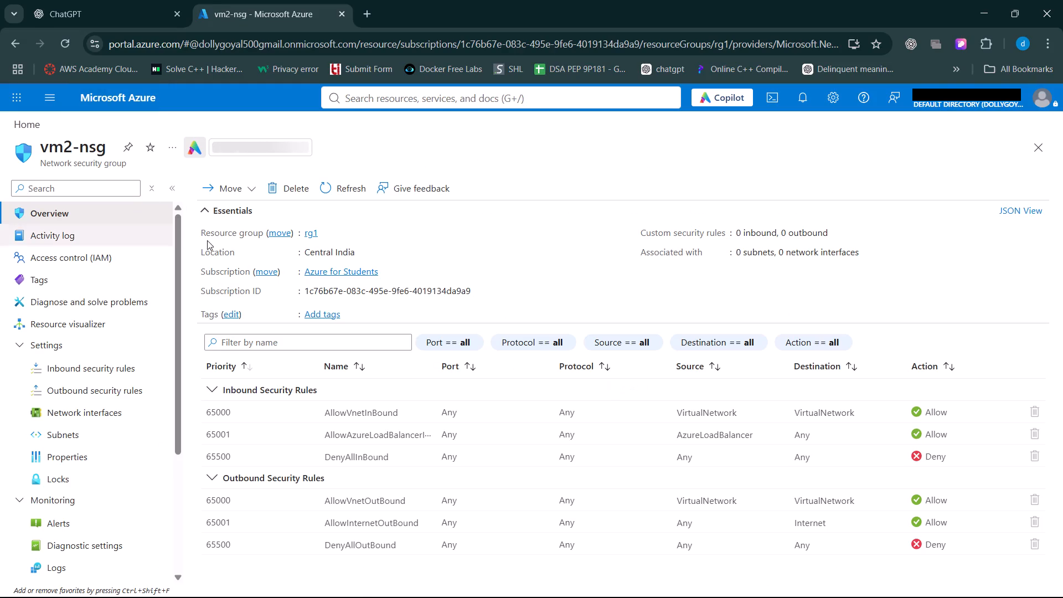
{"action": "left_click", "coordinate": [299, 176]}
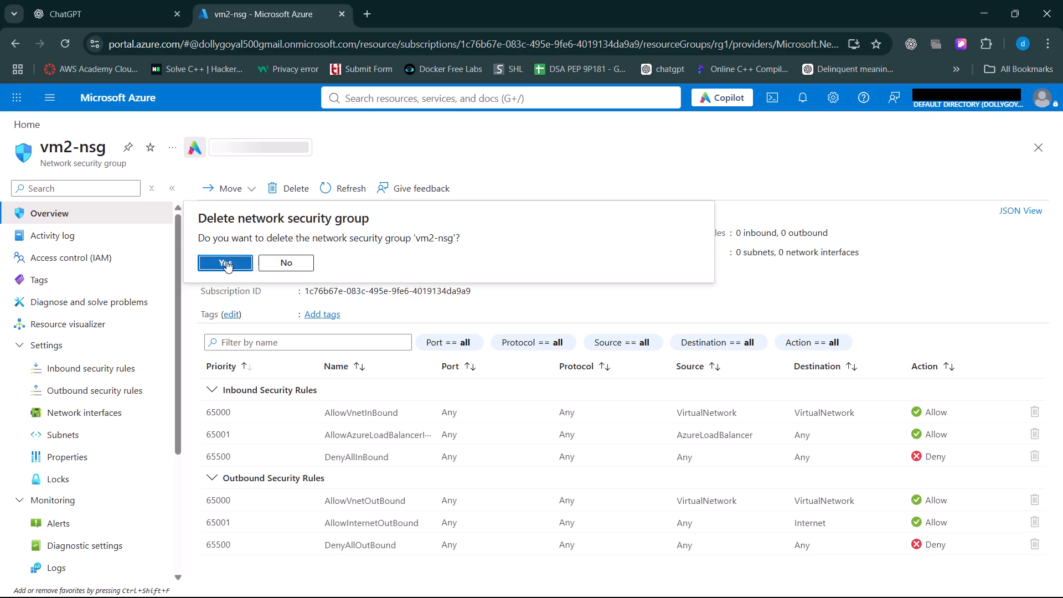
{"action": "left_click", "coordinate": [226, 261]}
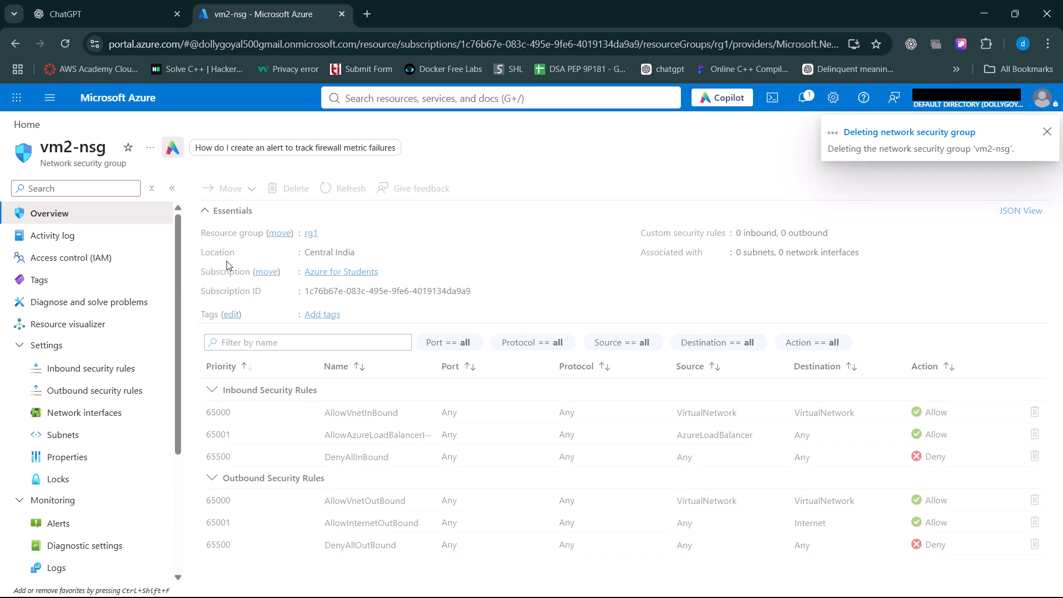
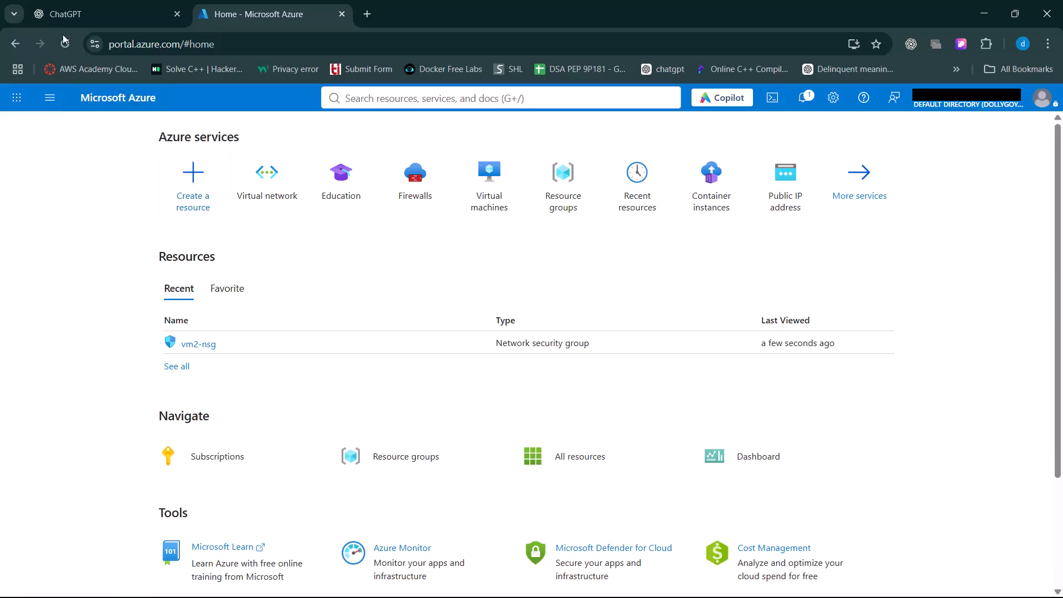
Reload the portal home page to check whether any deleted resources remain in the recent resources.
{"action": "left_click", "coordinate": [64, 43]}
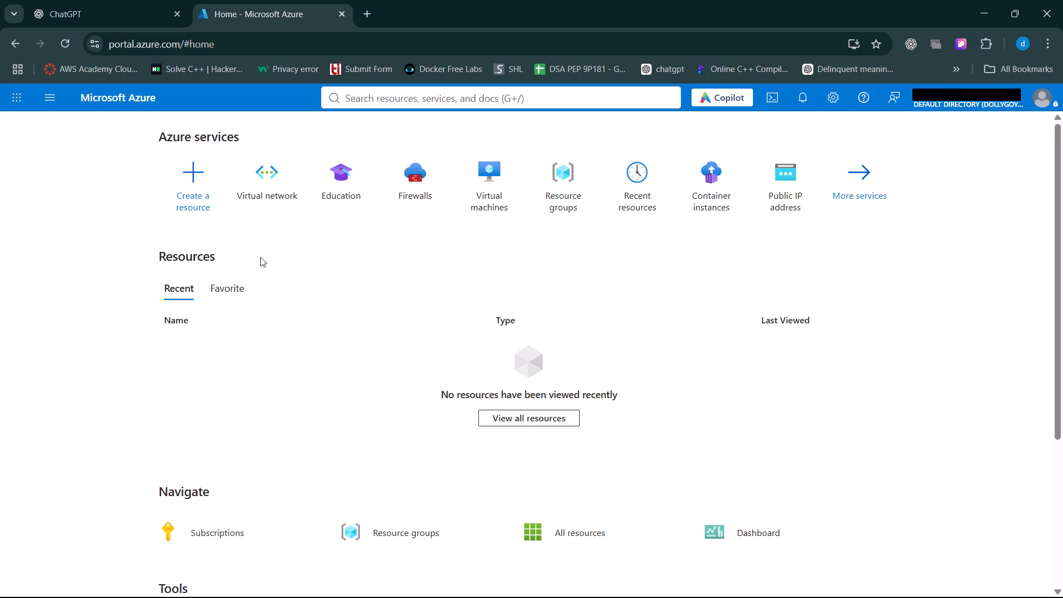
{"action": "left_click", "coordinate": [63, 37]}
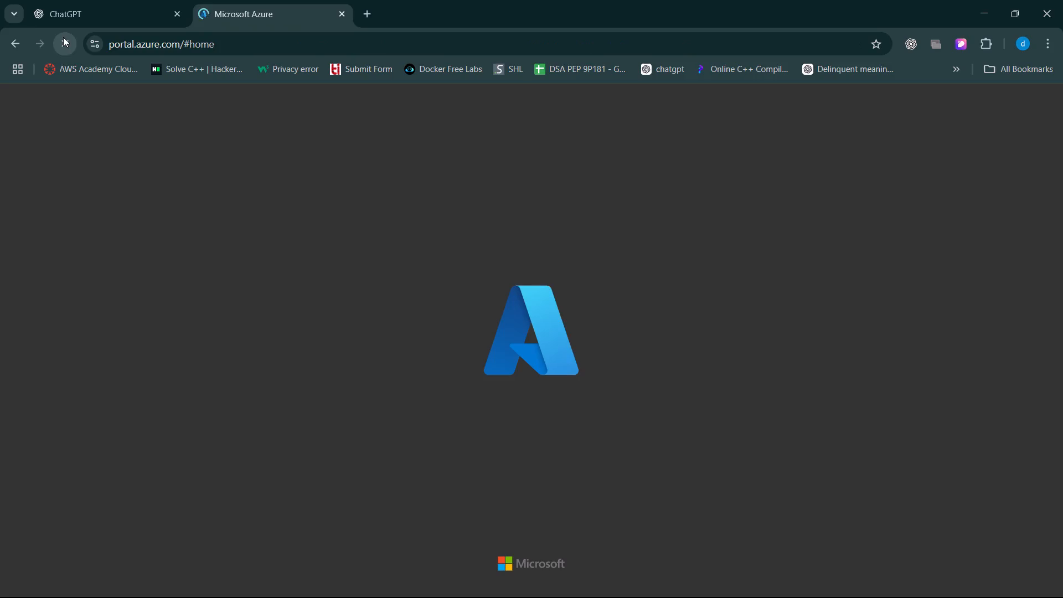
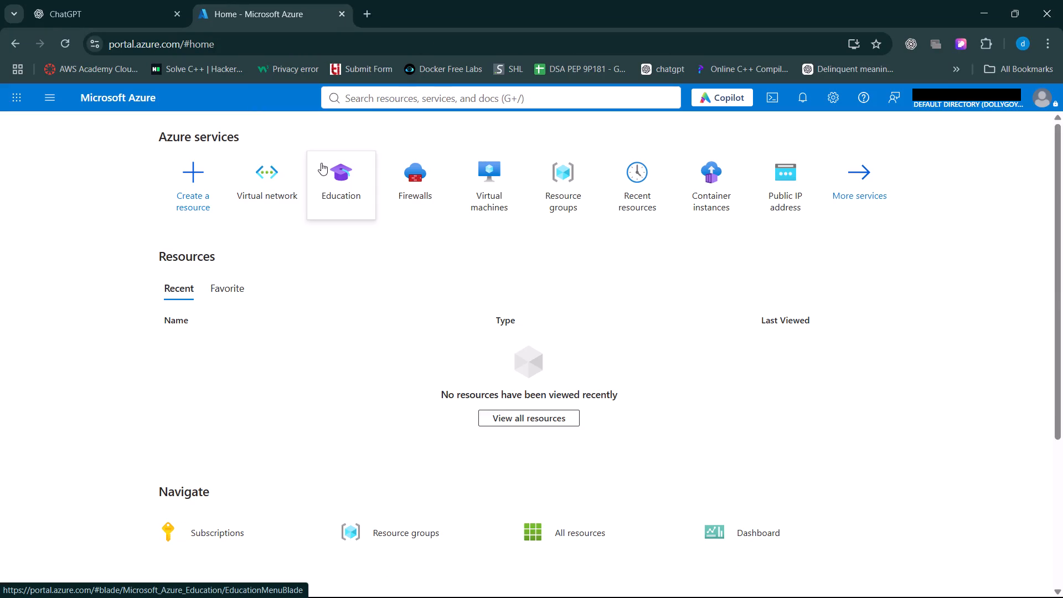
Open the Education overview from the Azure services to check the student offer's available credits and costs.
{"action": "left_click", "coordinate": [321, 163]}
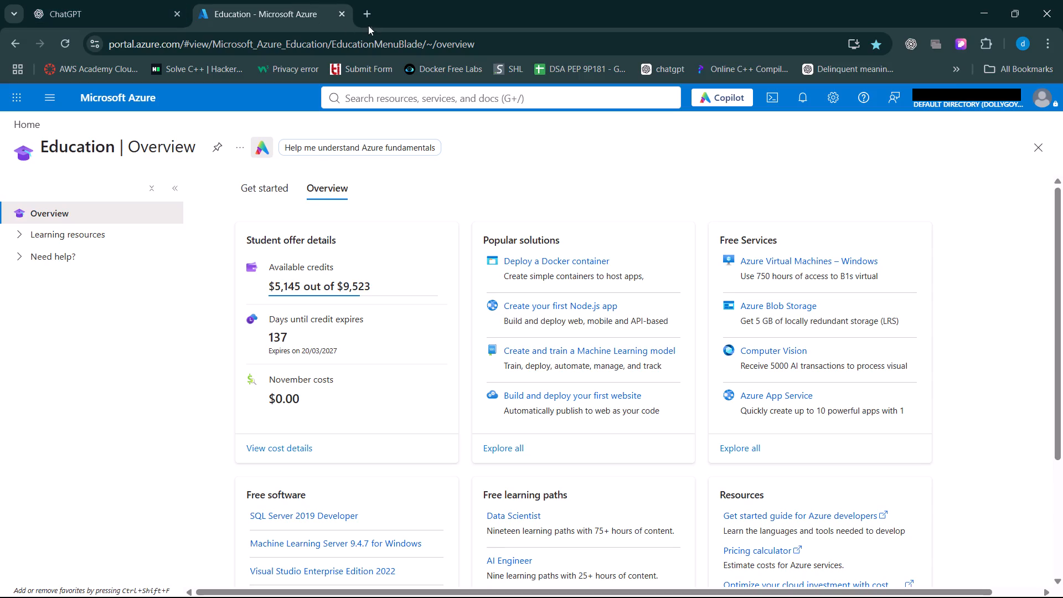
Open WhatsApp Web at web.whatsapp.com in a new browser tab.
{"action": "left_click", "coordinate": [369, 8]}
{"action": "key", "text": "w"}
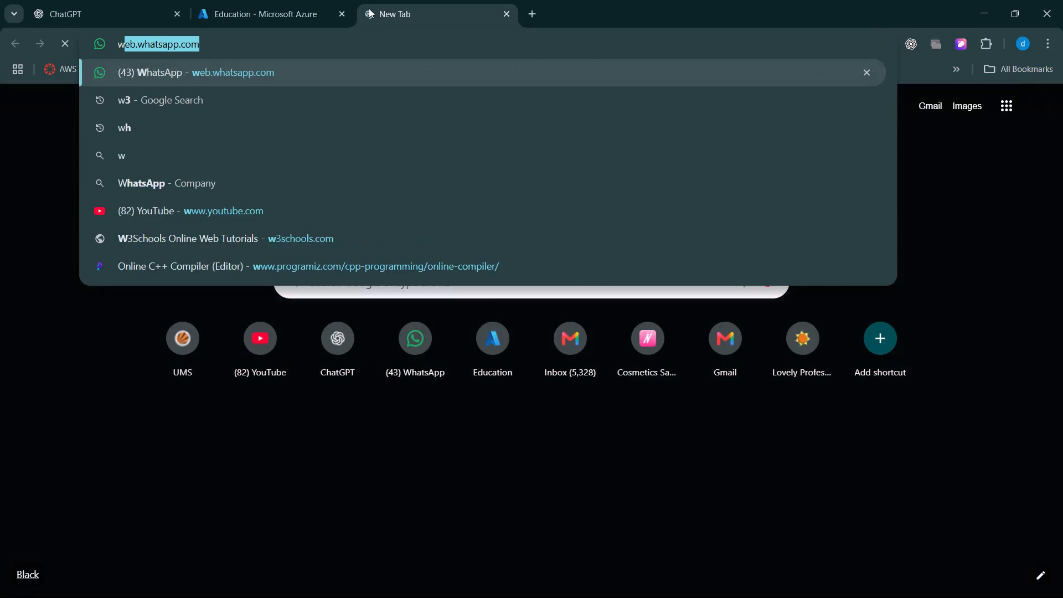
{"action": "key", "text": "Return"}
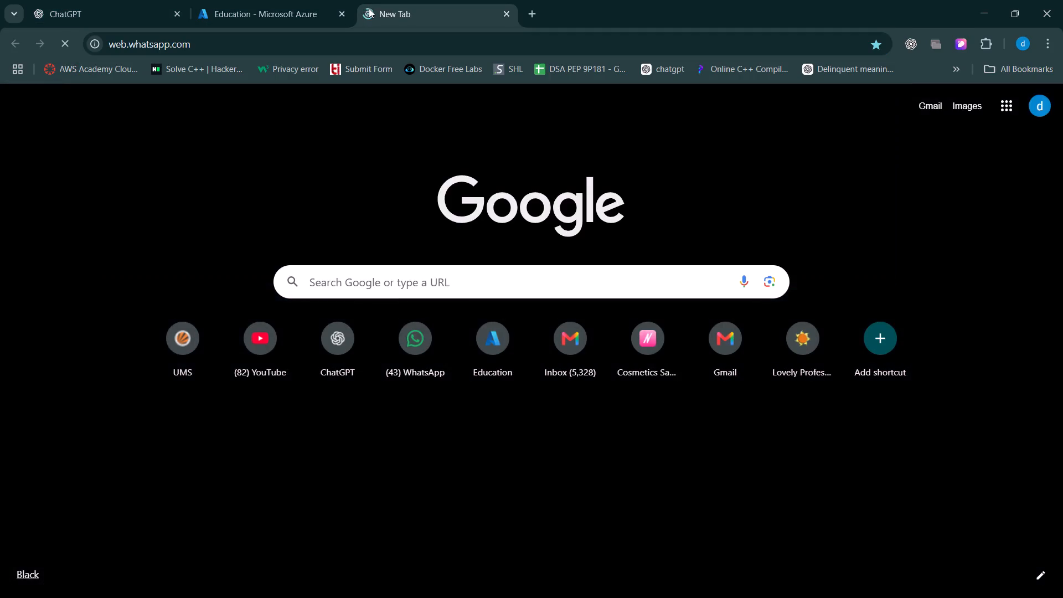